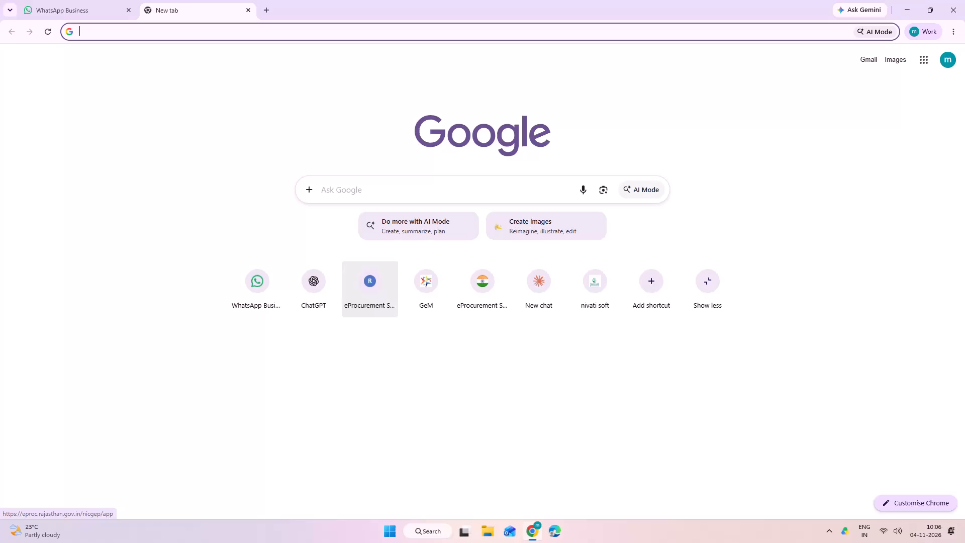
# Open the Rajasthan eProcurement portal from the new tab's shortcuts.
pyautogui.click(366, 295)
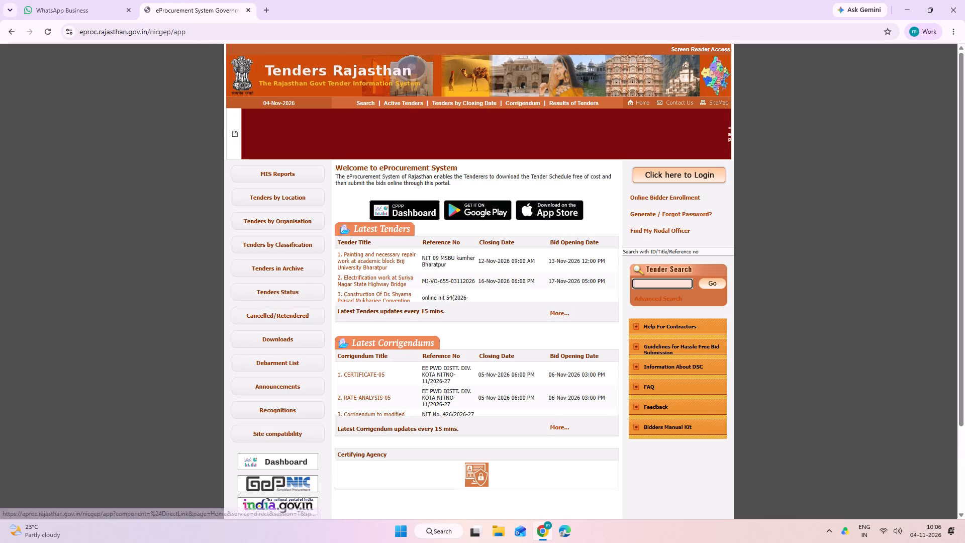
# Switch to File Explorer and open the Open folder inside Tenders on Google Drive.
pyautogui.hotkey('alt', 'Tab')
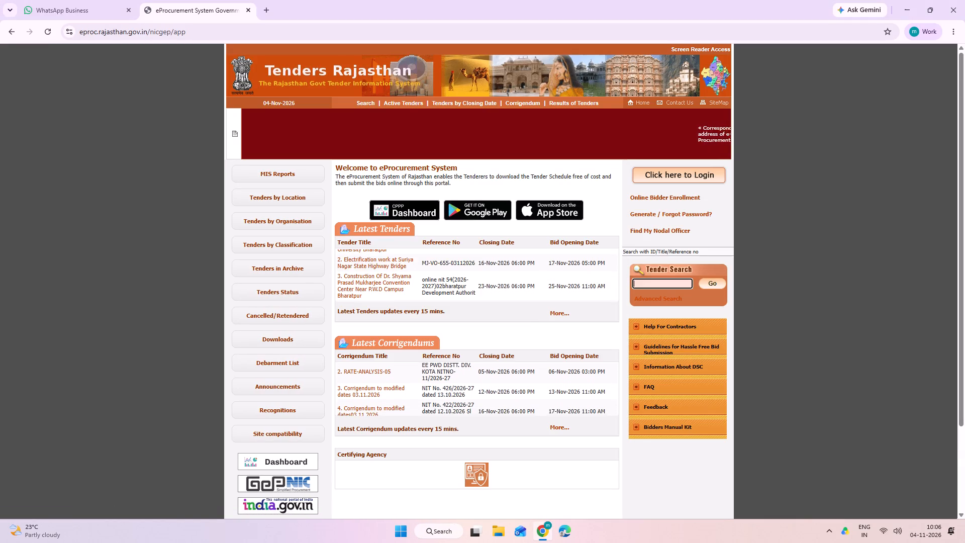
pyautogui.press('super+d')
pyautogui.doubleClick(446, 68)
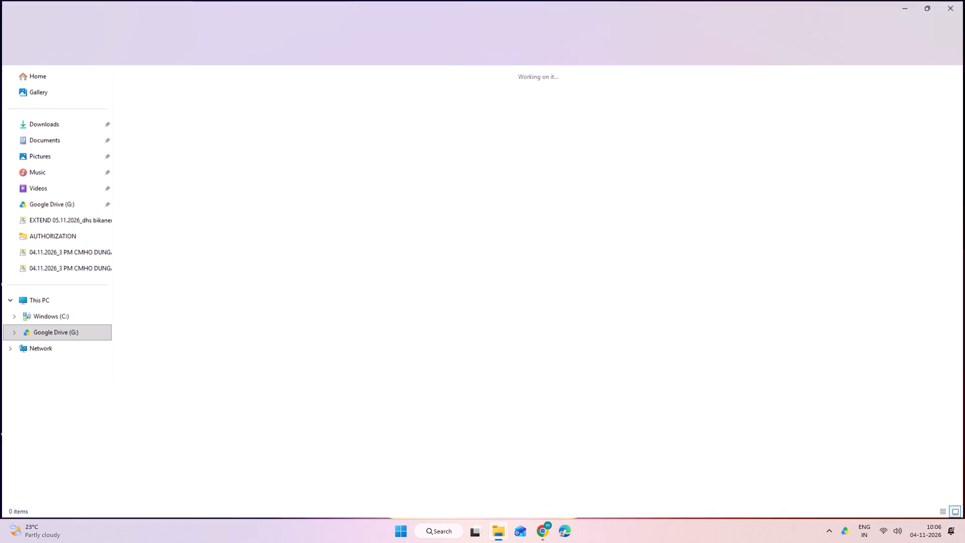
pyautogui.doubleClick(420, 199)
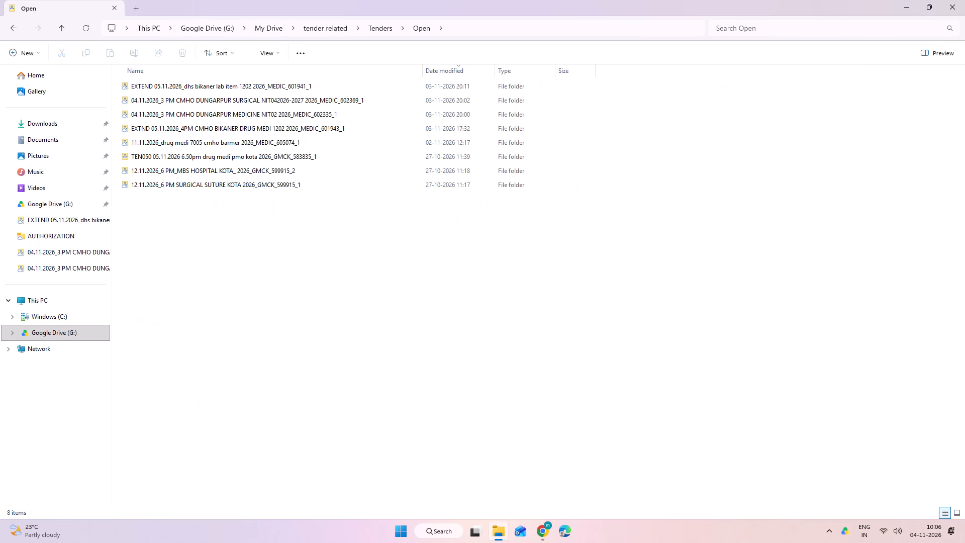
# Copy tender ID 2026_MEDIC_602369_1 from the CMHO Dungarpur surgical folder name and search for it on the Rajasthan portal in Chrome.
pyautogui.click(233, 97)
pyautogui.click(295, 98)
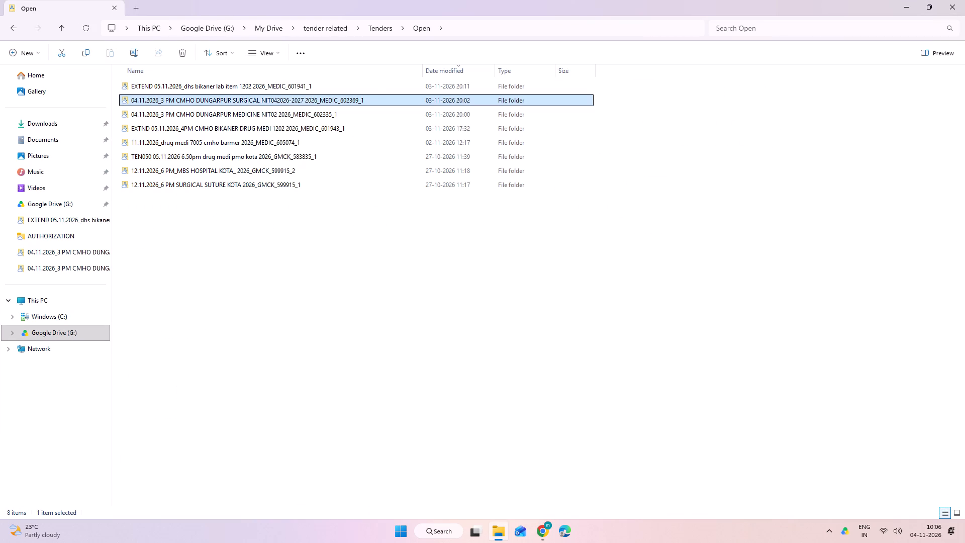
pyautogui.click(370, 98)
pyautogui.moveTo(375, 101); pyautogui.dragTo(311, 120)
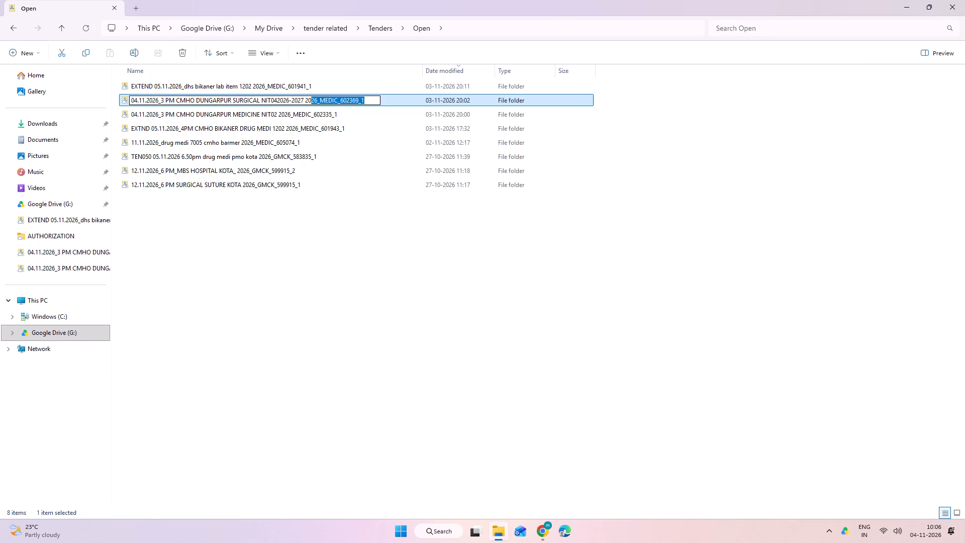
pyautogui.moveTo(311, 120); pyautogui.dragTo(304, 107)
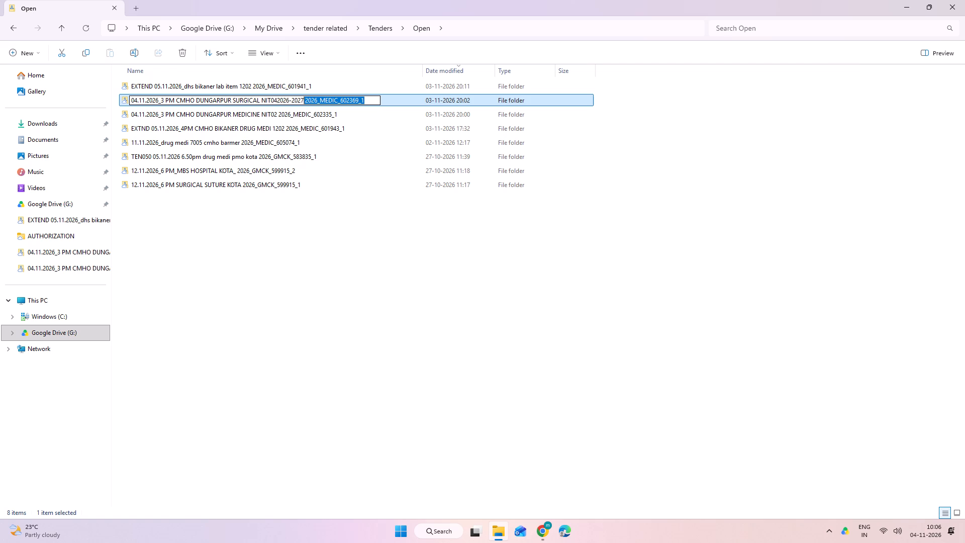
pyautogui.moveTo(304, 107); pyautogui.dragTo(305, 107)
pyautogui.hotkey('ctrl', 'c')
pyautogui.hotkey('ctrl', 'c')
pyautogui.hotkey('alt', 'Tab')
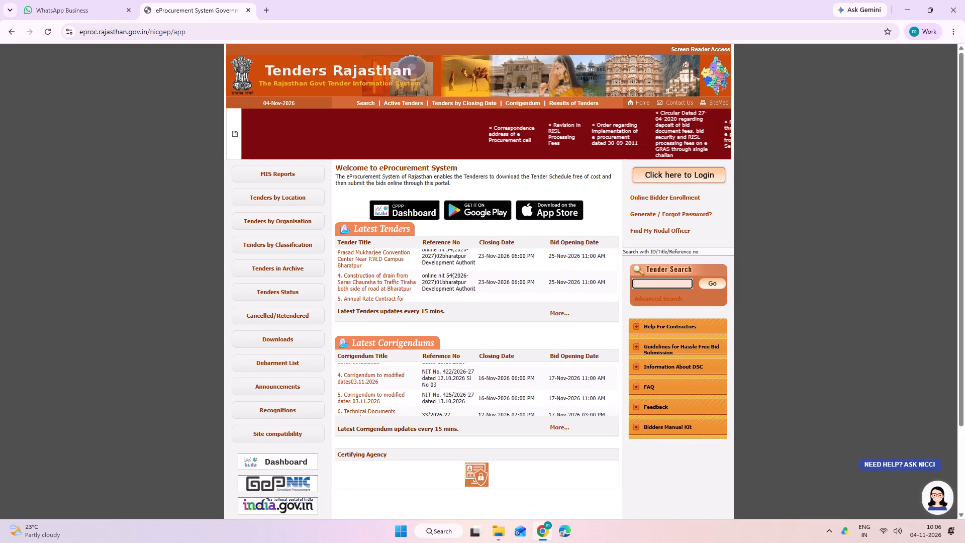
pyautogui.click(650, 280)
pyautogui.hotkey('ctrl', 'v')
pyautogui.click(726, 280)
pyautogui.click(715, 285)
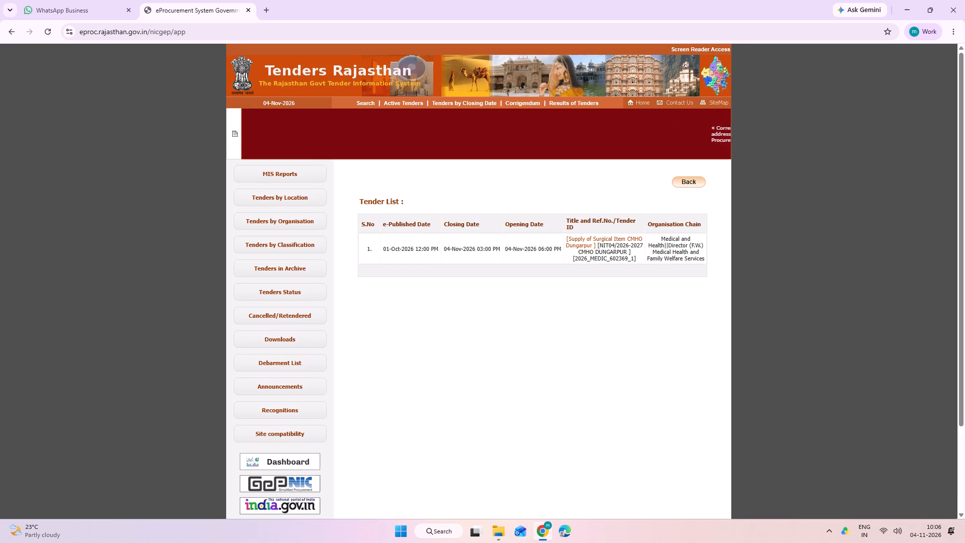
# Return to the portal home page and search for tender ID 2026_MEDIC_601943_1, copied from the CMHO Bikaner drug folder name in File Explorer.
pyautogui.click(647, 99)
pyautogui.hotkey('alt', 'Tab')
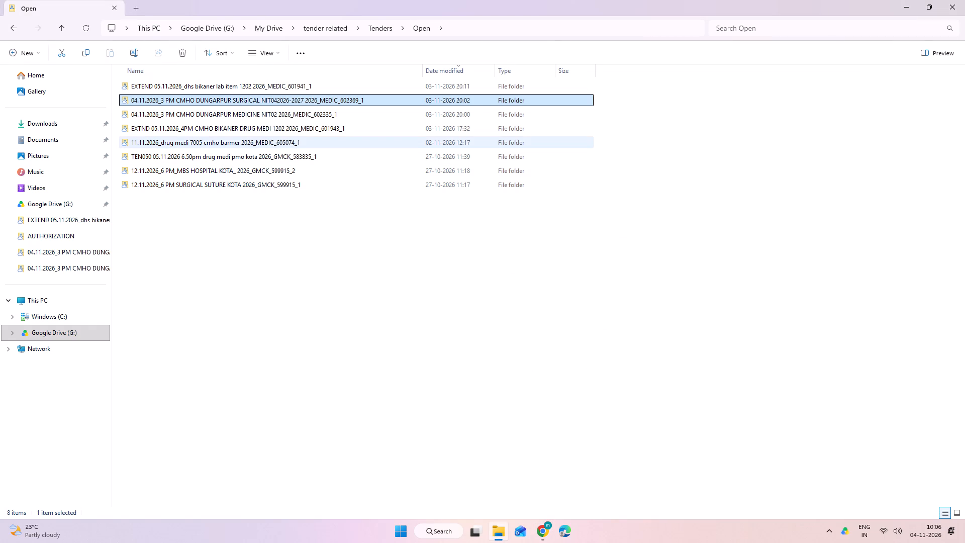
pyautogui.click(329, 134)
pyautogui.click(361, 128)
pyautogui.click(352, 131)
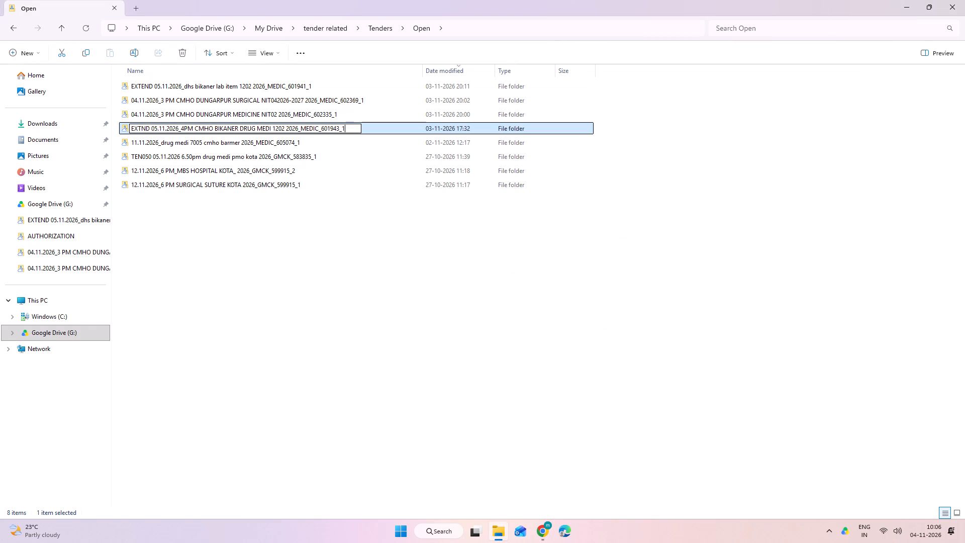
pyautogui.hotkey('shift', 'Left')
pyautogui.hotkey('shift', 'Left')
pyautogui.hotkey('shift', 'Left')
pyautogui.hotkey('shift', 'Left')
pyautogui.hotkey('shift', 'Left')
pyautogui.hotkey('shift', 'Left')
pyautogui.hotkey('shift', 'Left')
pyautogui.hotkey('shift', 'Left')
pyautogui.hotkey('shift', 'Left')
pyautogui.hotkey('shift', 'Left')
pyautogui.hotkey('shift', 'Left')
pyautogui.hotkey('shift', 'Left')
pyautogui.hotkey('shift', 'Left')
pyautogui.hotkey('shift', 'Left')
pyautogui.hotkey('shift', 'Left')
pyautogui.hotkey('shift', 'Left')
pyautogui.hotkey('shift', 'Left')
pyautogui.hotkey('shift', 'Left')
pyautogui.hotkey('shift', 'Left')
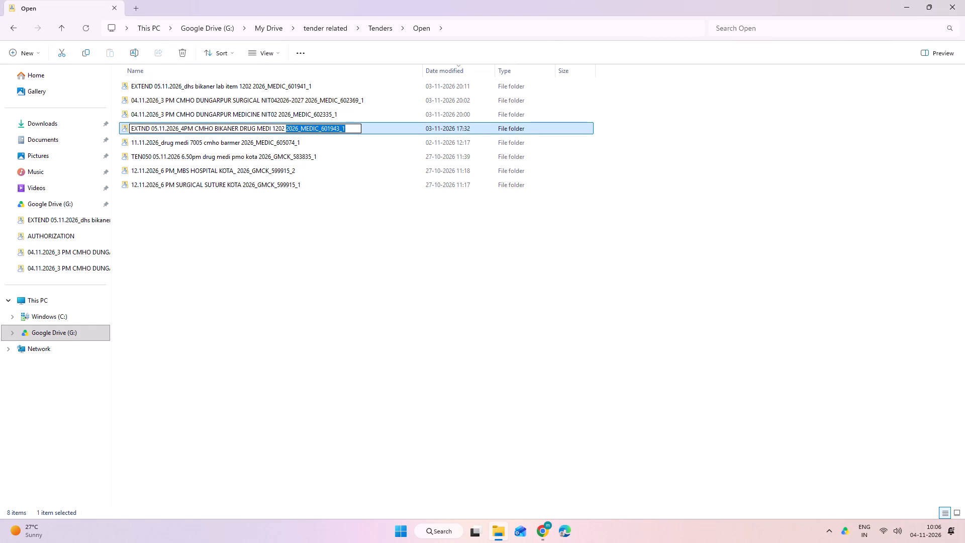
pyautogui.hotkey('ctrl', 'c')
pyautogui.hotkey('alt', 'Tab')
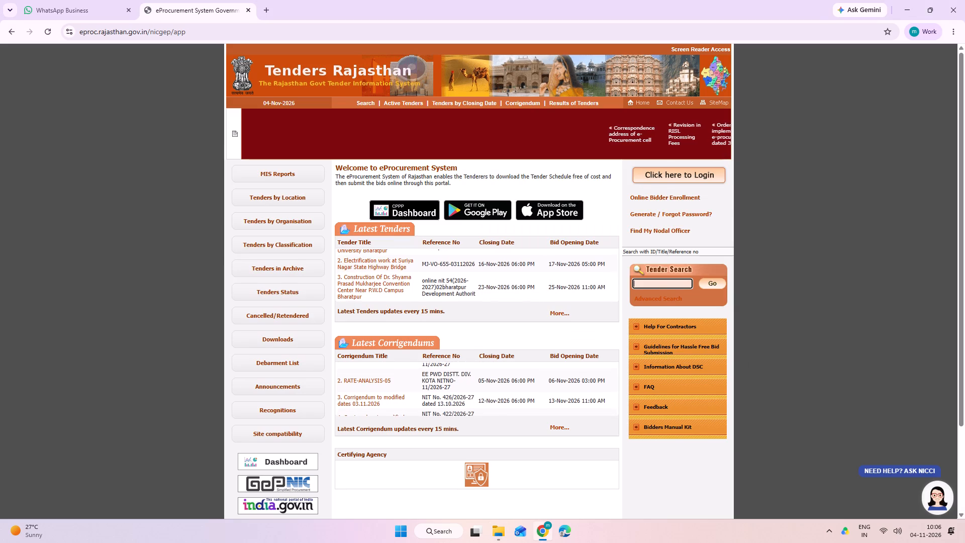
pyautogui.hotkey('ctrl', 'v')
pyautogui.press('Return')
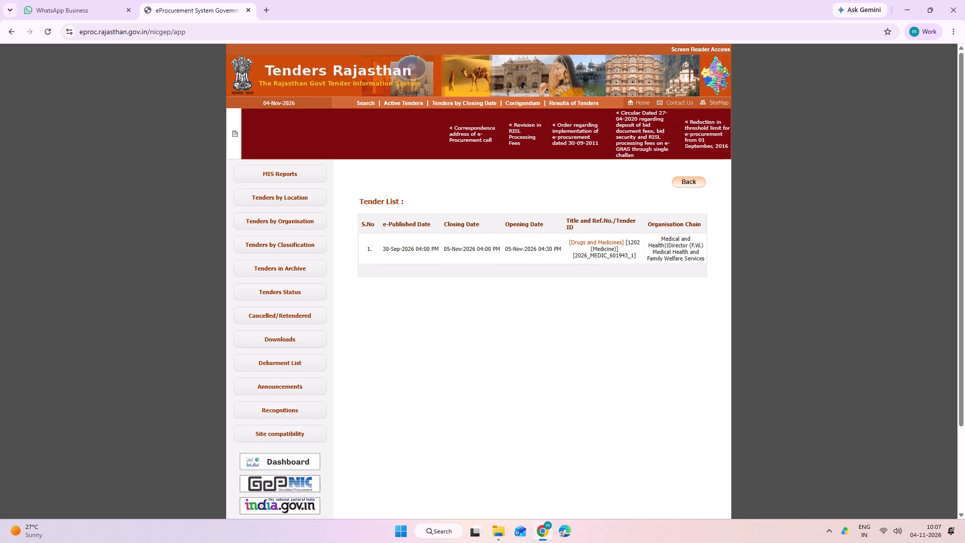
# Switch to File Explorer, open the 04.11.2026 CMHO Dungarpur surgical tender folder and refresh its file list.
pyautogui.click(701, 260)
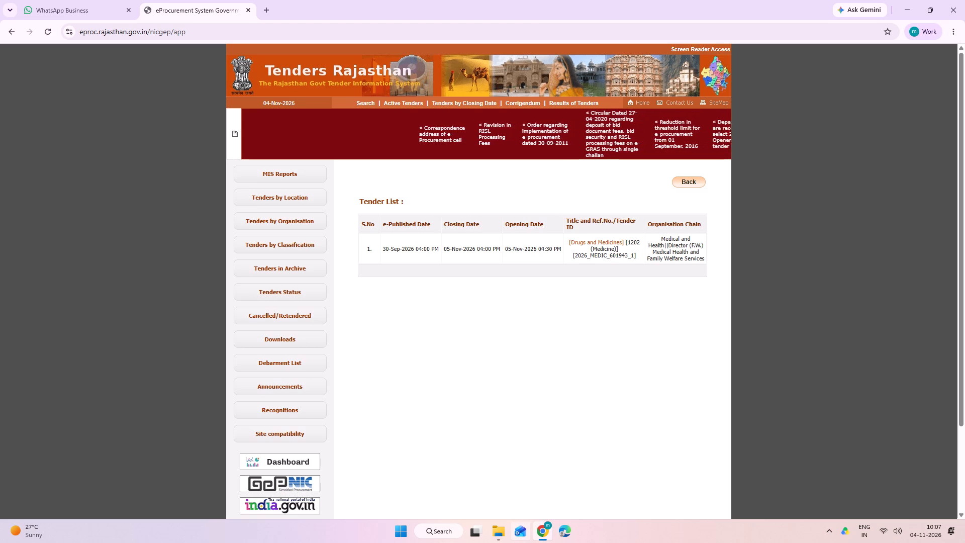
pyautogui.click(503, 531)
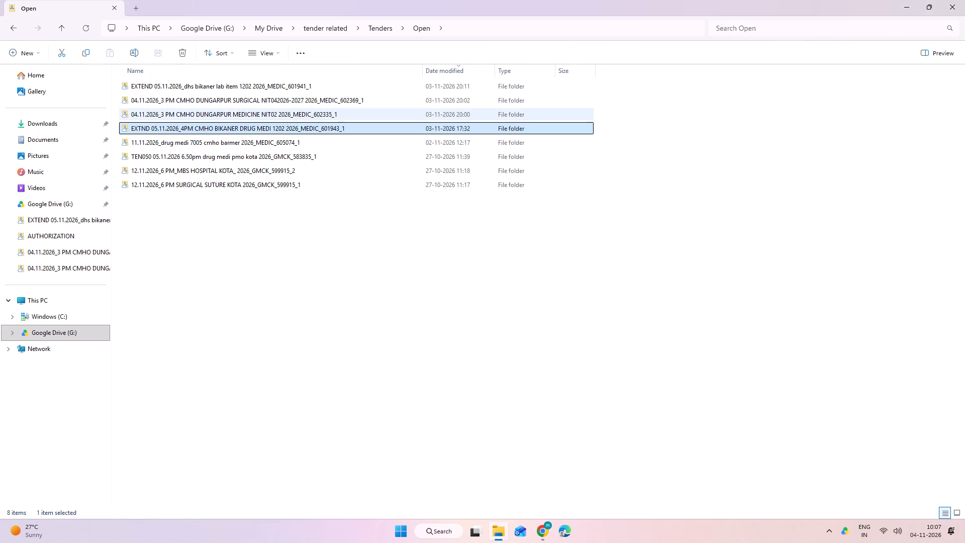
pyautogui.doubleClick(240, 101)
pyautogui.rightClick(619, 142)
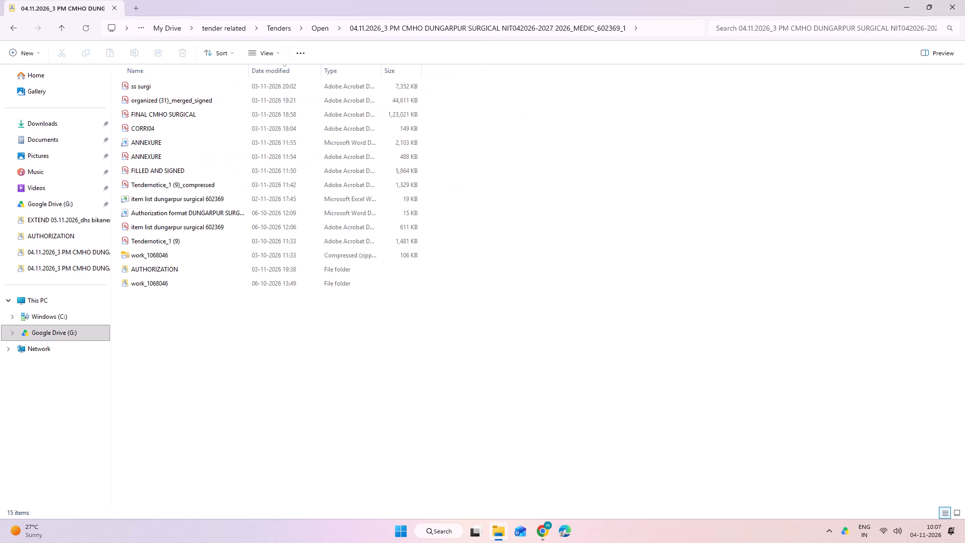
pyautogui.click(668, 267)
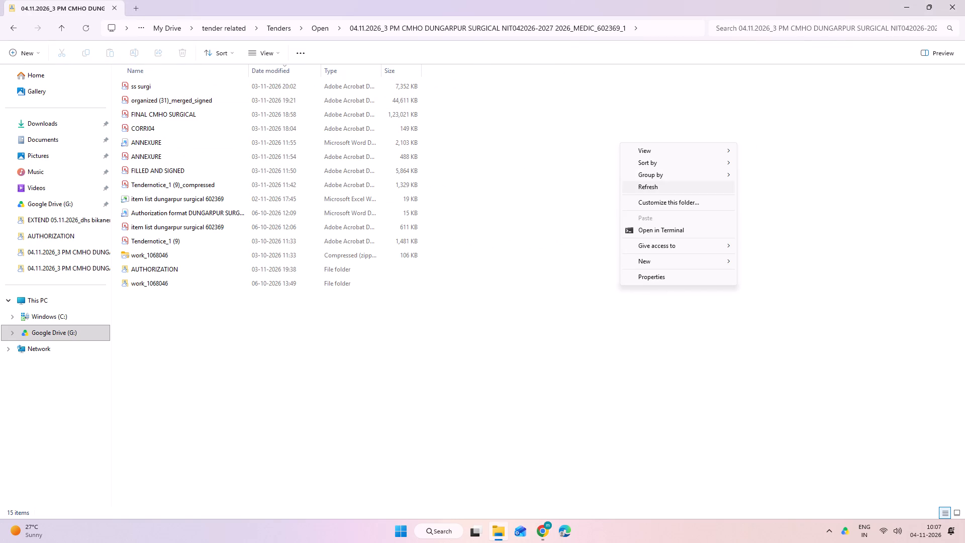
pyautogui.click(647, 181)
# Open the ss surgi PDF in Acrobat and review the scanned demand drafts.
pyautogui.doubleClick(249, 87)
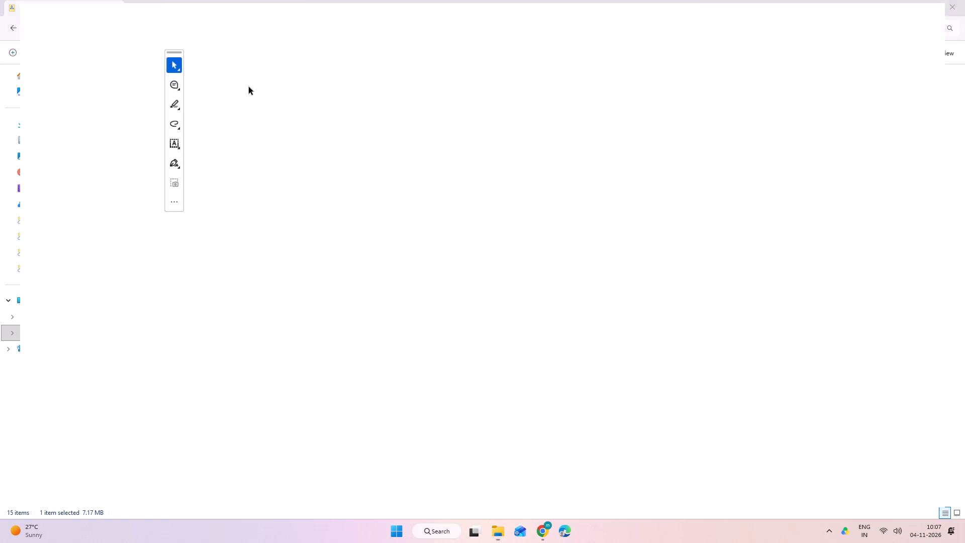
pyautogui.scroll(-3, 572, 239)
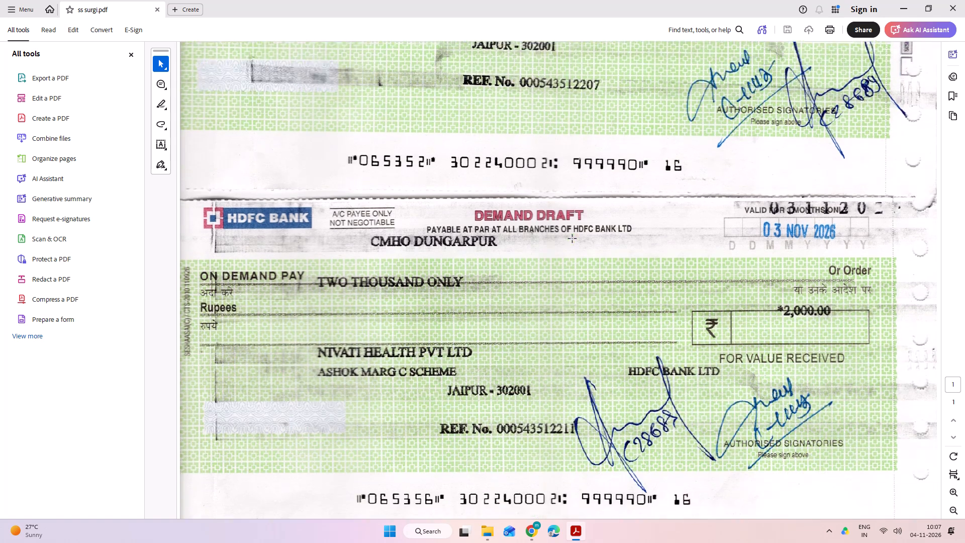
pyautogui.scroll(-4, 572, 239)
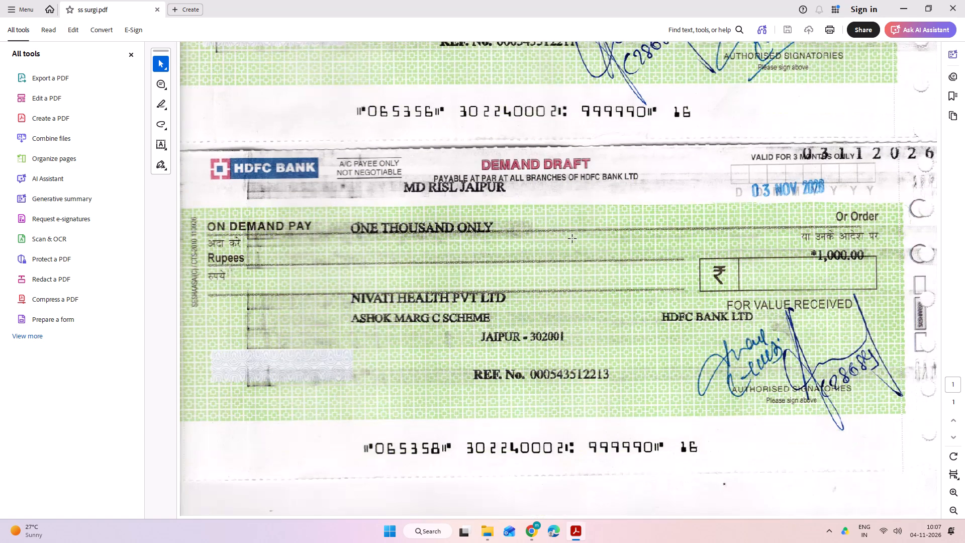
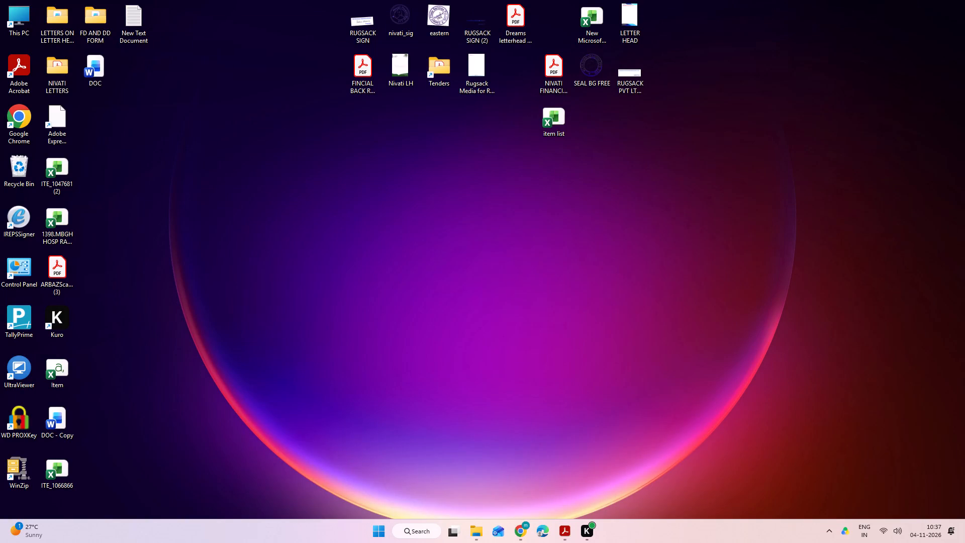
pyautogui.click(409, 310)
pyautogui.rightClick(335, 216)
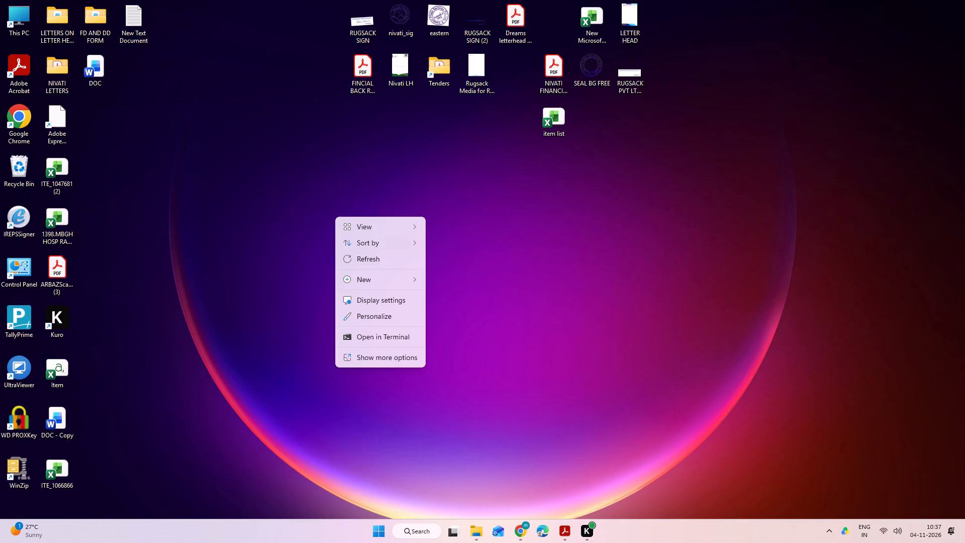
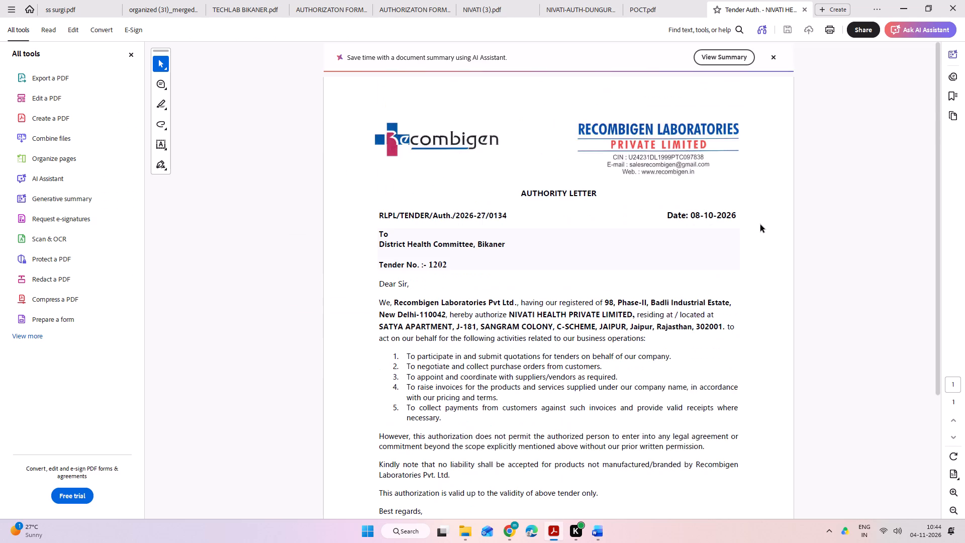
# Start a screen snip over the Recombigen Laboratories authority letter addressed to the District Health Committee, Bikaner.
pyautogui.click(810, 235)
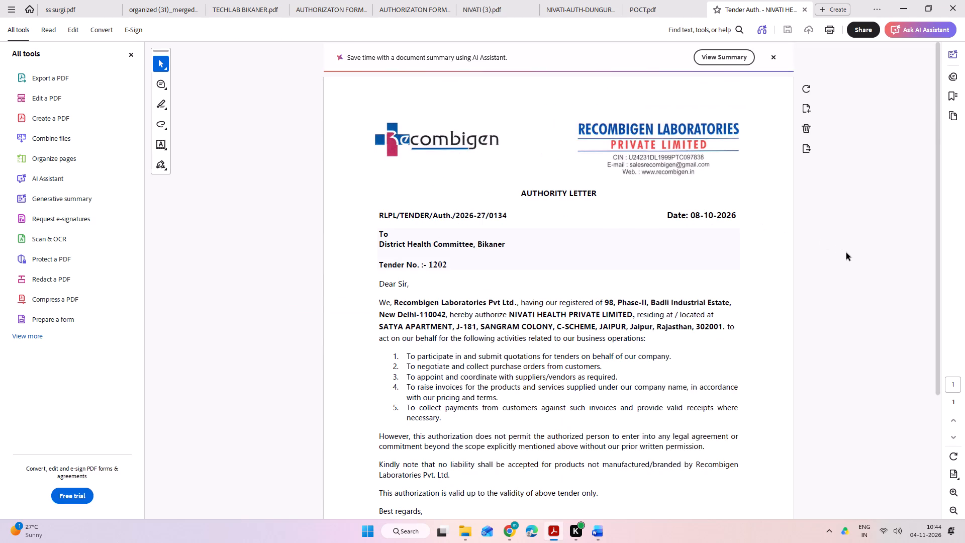
pyautogui.press('shift+super+s')
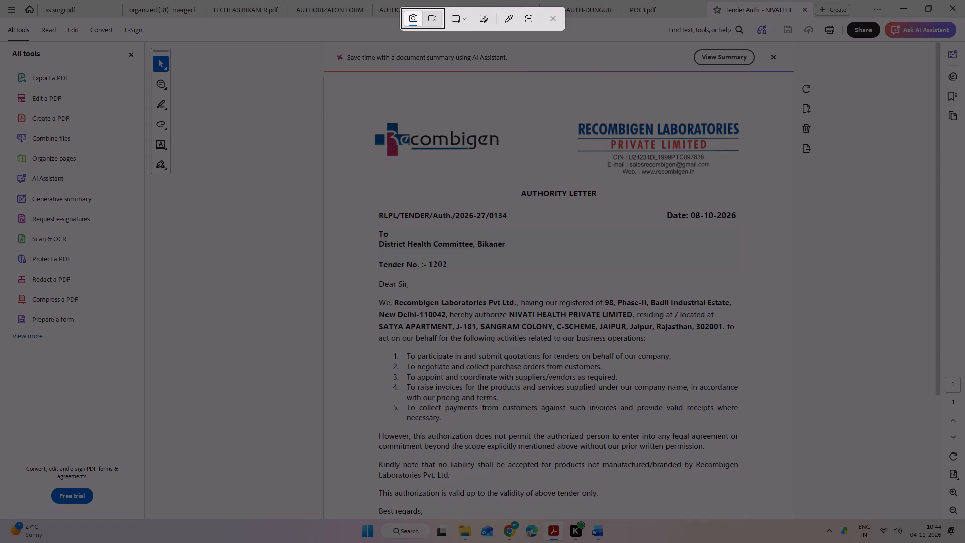
# Capture the Recombigen letter's block from AUTHORITY LETTER to Tender No. 1202 and place it, enlarged, under the Recombigen letterhead in the Word document.
pyautogui.moveTo(372, 184); pyautogui.dragTo(766, 268)
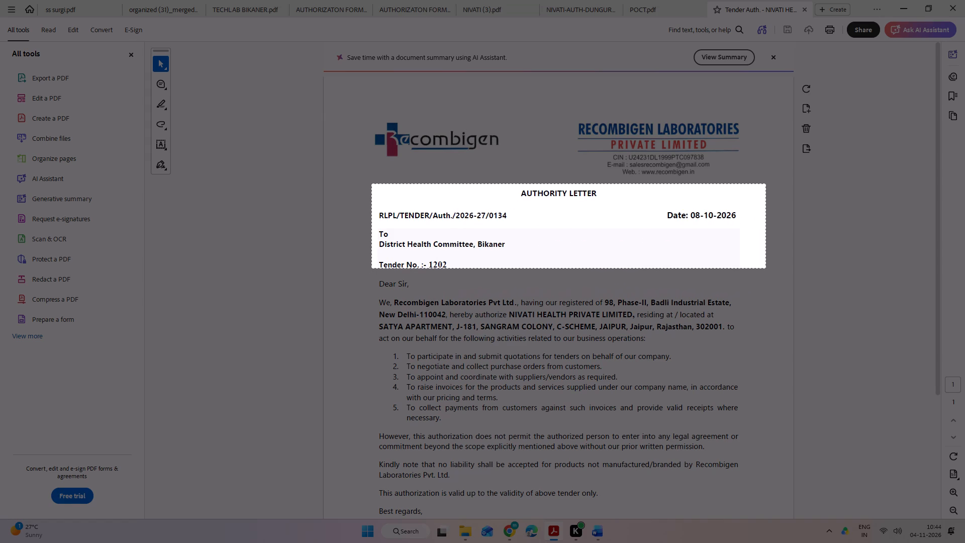
pyautogui.moveTo(766, 268); pyautogui.dragTo(743, 270)
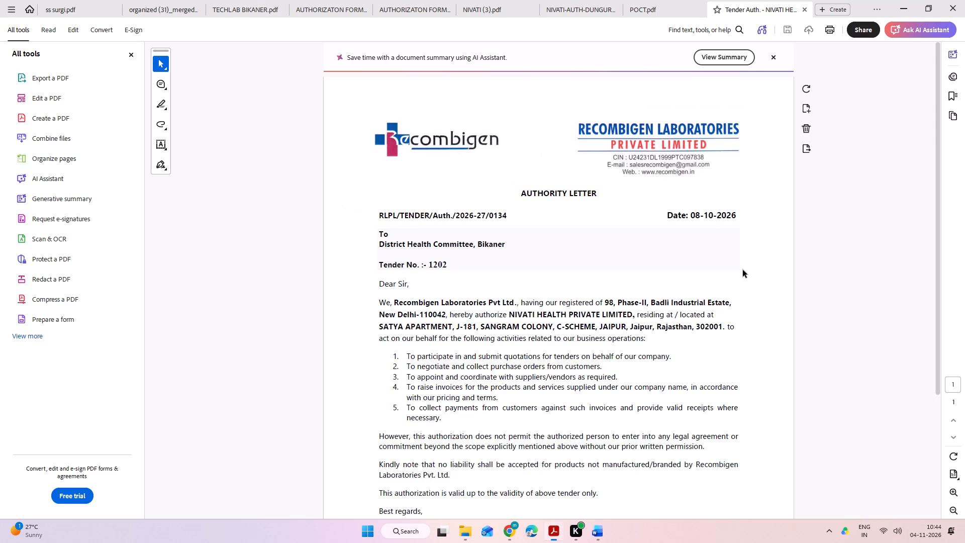
pyautogui.hotkey('alt', 'Tab')
pyautogui.click(632, 208)
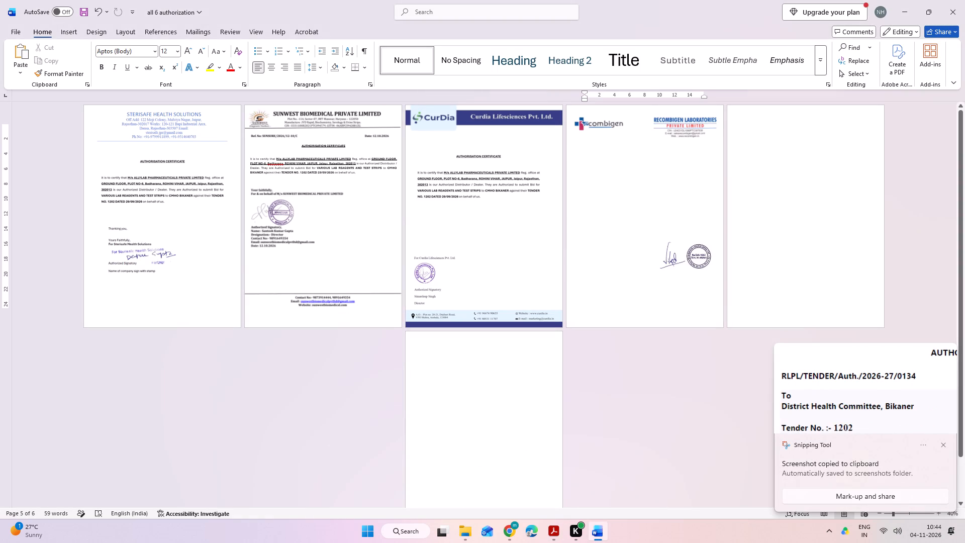
pyautogui.hotkey('ctrl', 'v')
pyautogui.scroll(7, 706, 222)
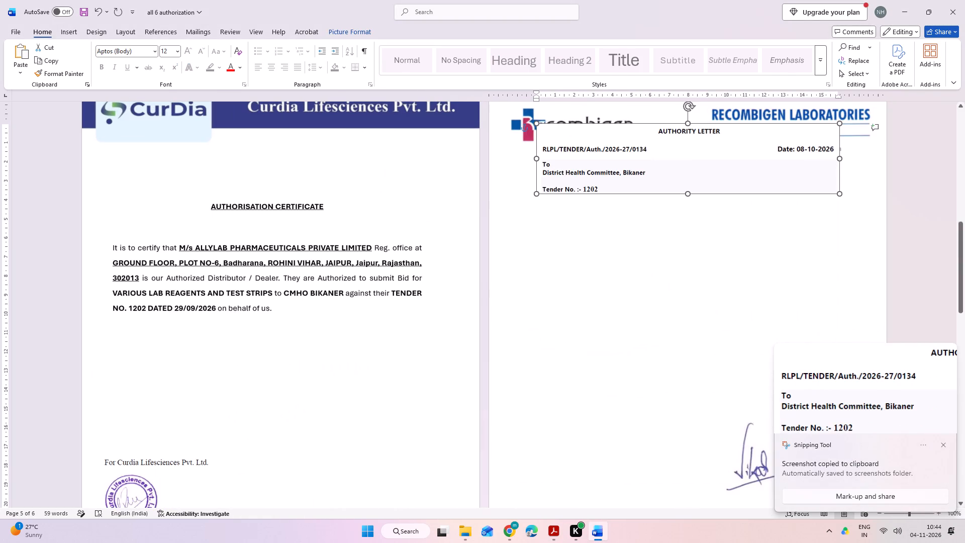
pyautogui.moveTo(743, 174); pyautogui.dragTo(724, 227)
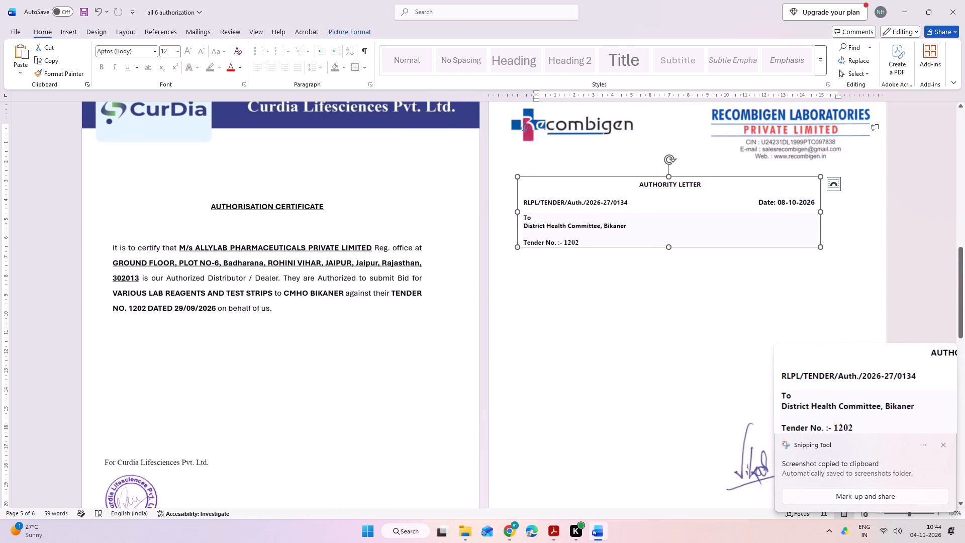
pyautogui.moveTo(818, 248); pyautogui.dragTo(829, 257)
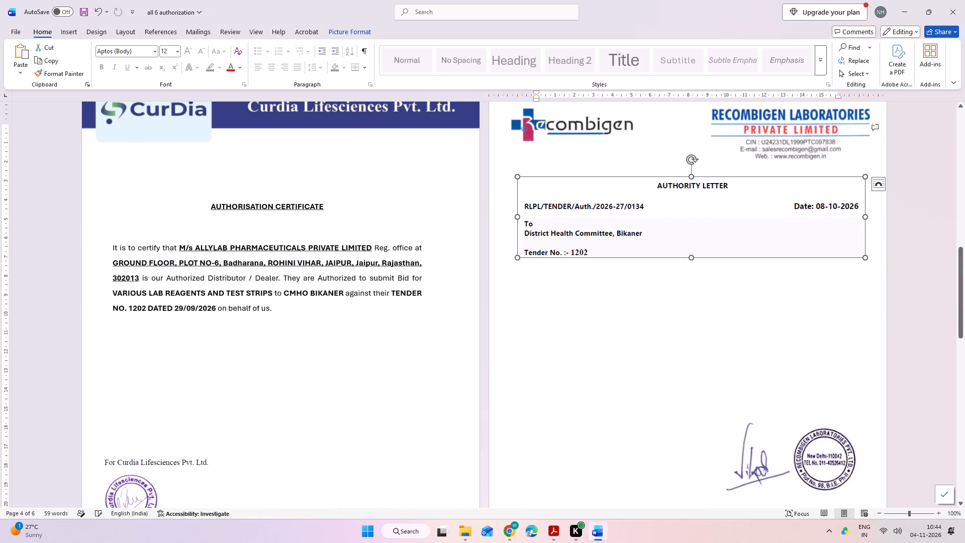
pyautogui.moveTo(736, 238); pyautogui.dragTo(731, 247)
pyautogui.click(689, 297)
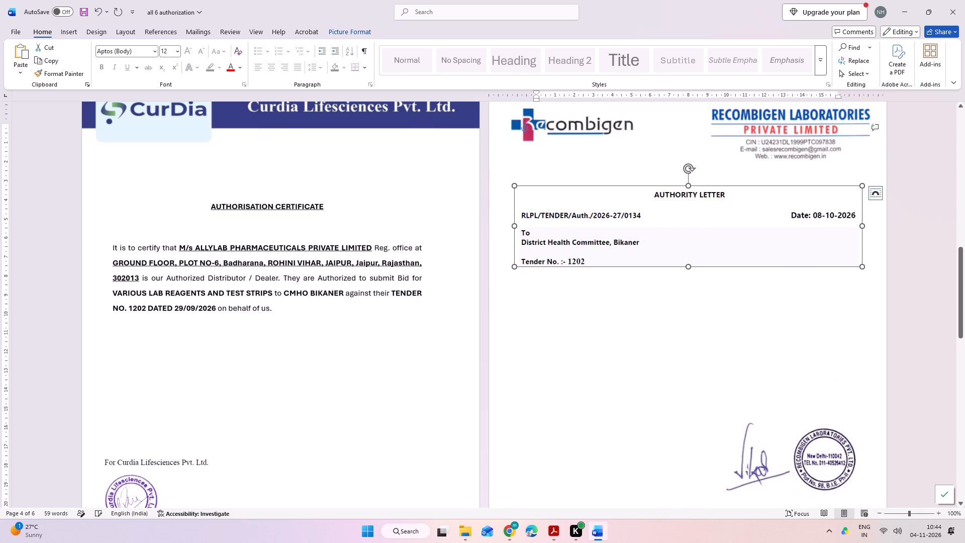
# Copy the authorisation certificate picture from the Curdia page onto the Recombigen page, below the addressee block.
pyautogui.hotkey('alt', 'Tab')
pyautogui.scroll(-5, 611, 289)
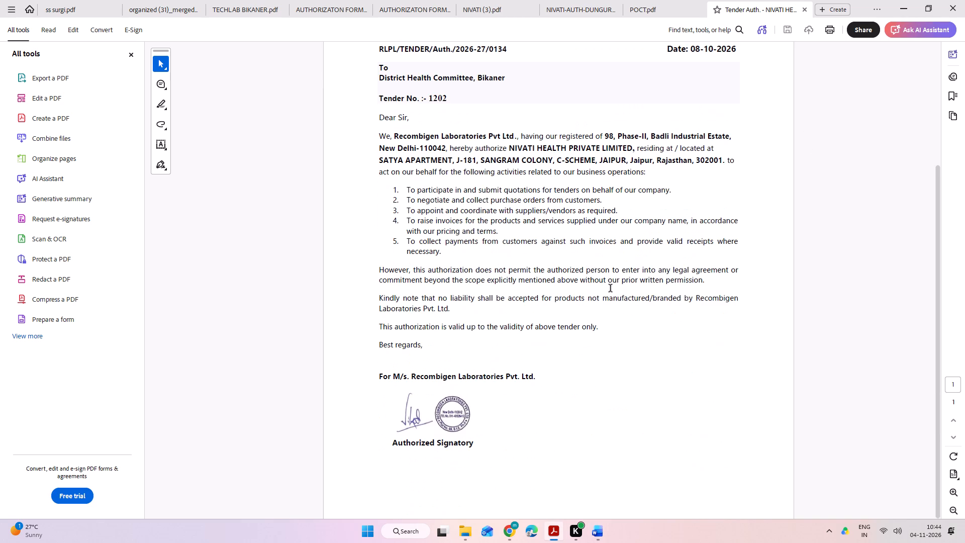
pyautogui.hotkey('alt', 'Tab')
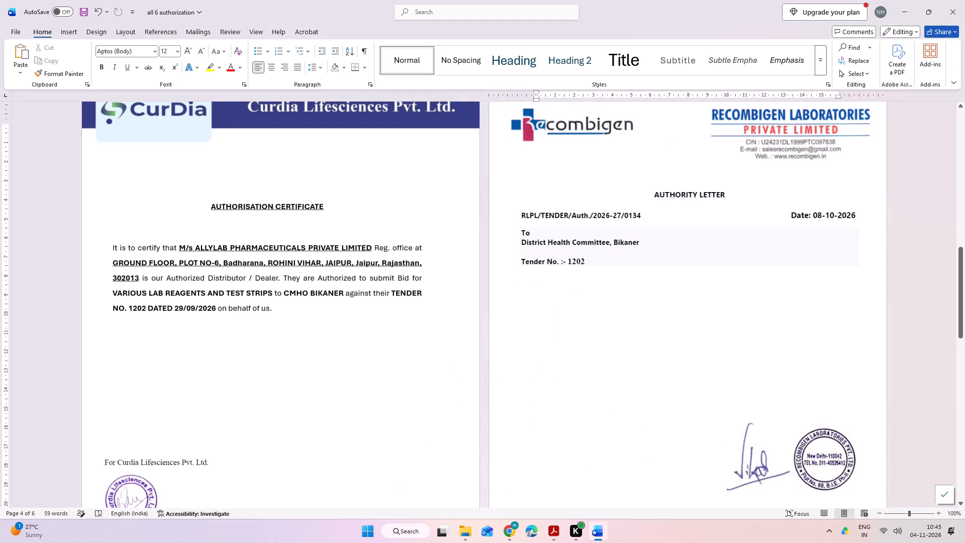
pyautogui.click(280, 291)
pyautogui.hotkey('ctrl', 'c')
pyautogui.hotkey('ctrl', 'v')
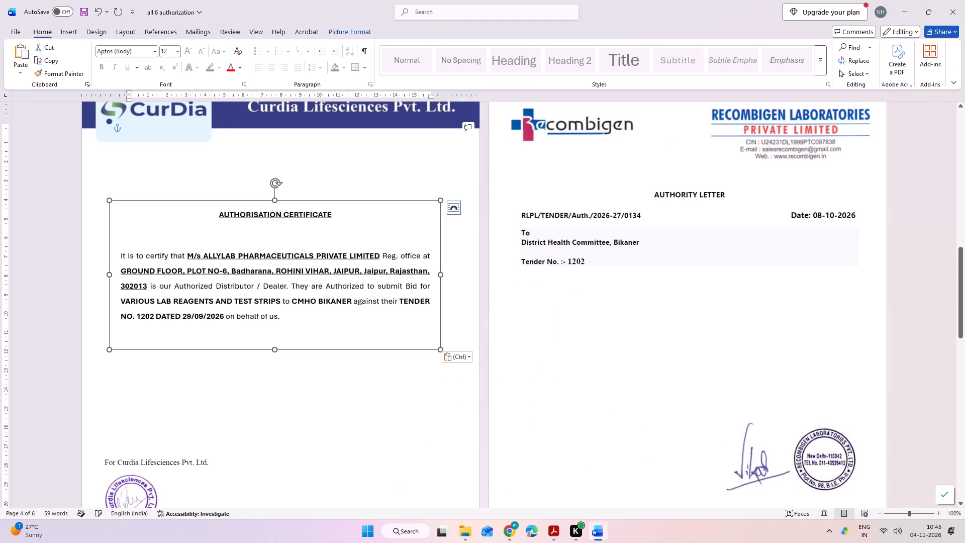
pyautogui.moveTo(258, 276); pyautogui.dragTo(650, 338)
# Crop the AUTHORISATION CERTIFICATE title off the copied picture and position the remaining text just below the tender number.
pyautogui.rightClick(670, 337)
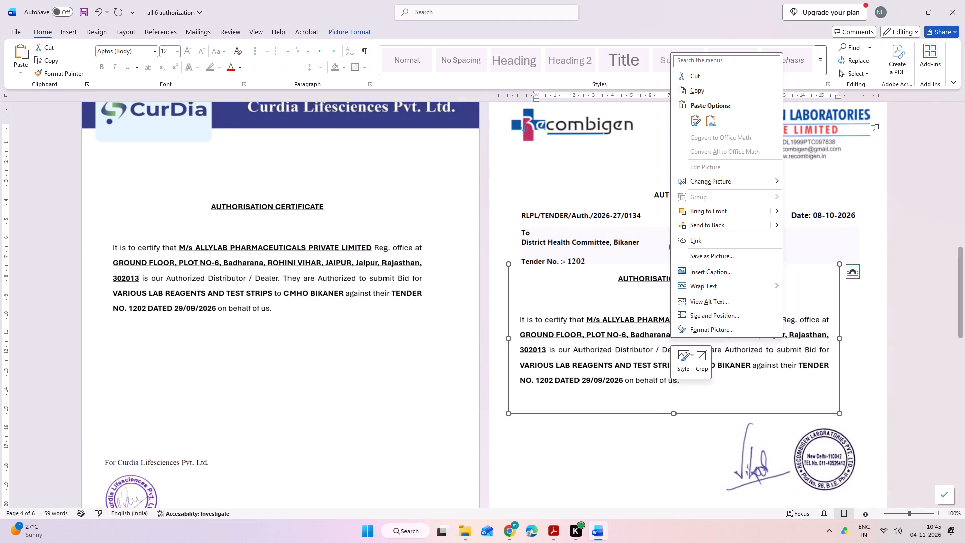
pyautogui.click(700, 357)
pyautogui.moveTo(672, 265); pyautogui.dragTo(675, 288)
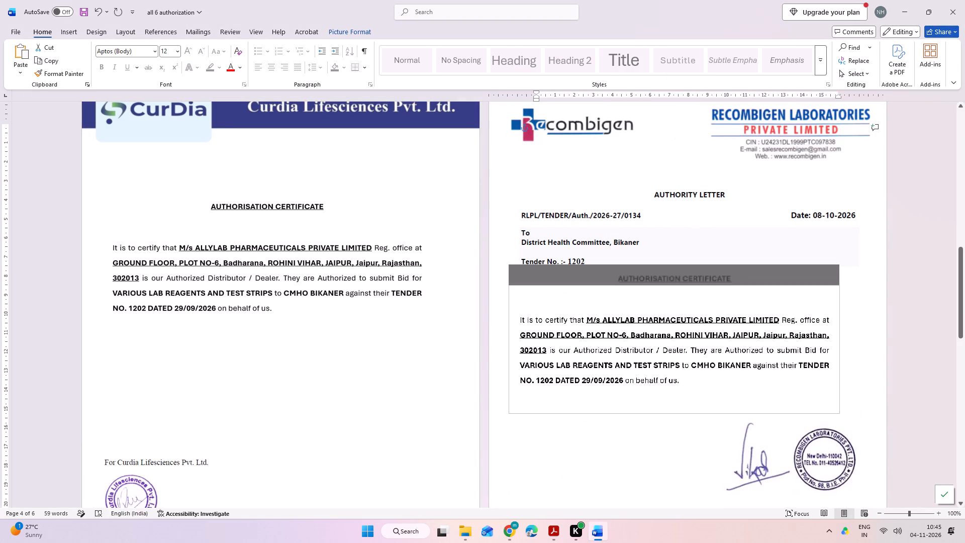
pyautogui.moveTo(675, 288); pyautogui.dragTo(675, 312)
pyautogui.click(915, 304)
pyautogui.click(736, 340)
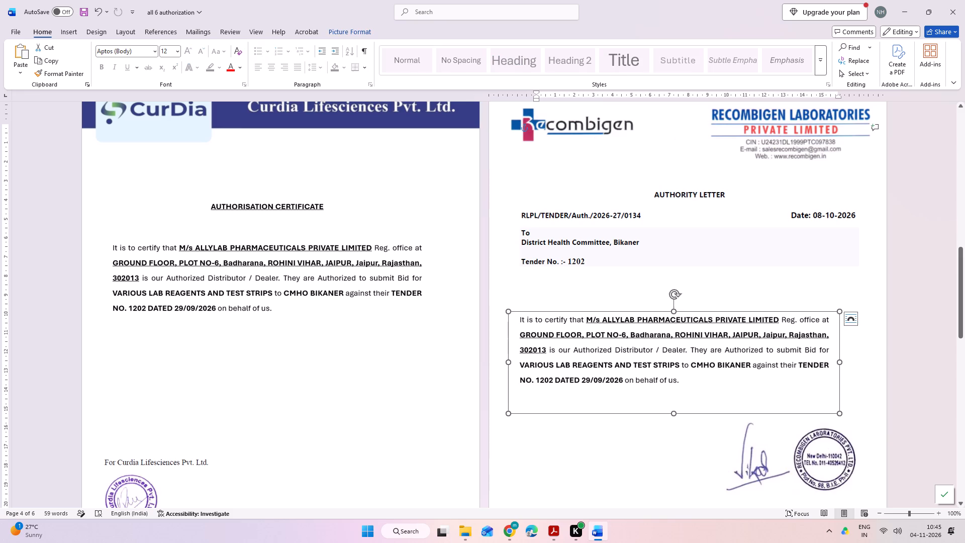
pyautogui.moveTo(684, 358); pyautogui.dragTo(692, 324)
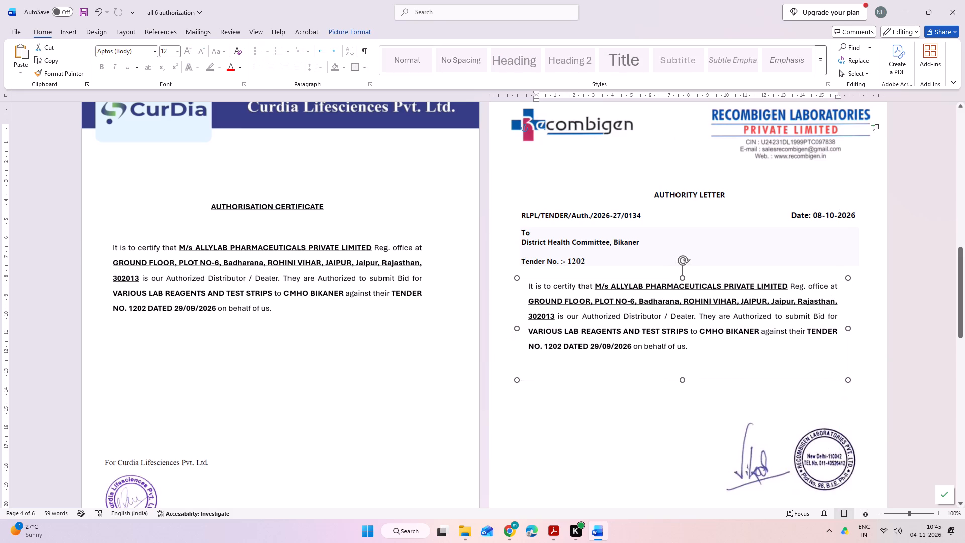
pyautogui.moveTo(692, 324); pyautogui.dragTo(706, 325)
pyautogui.click(902, 262)
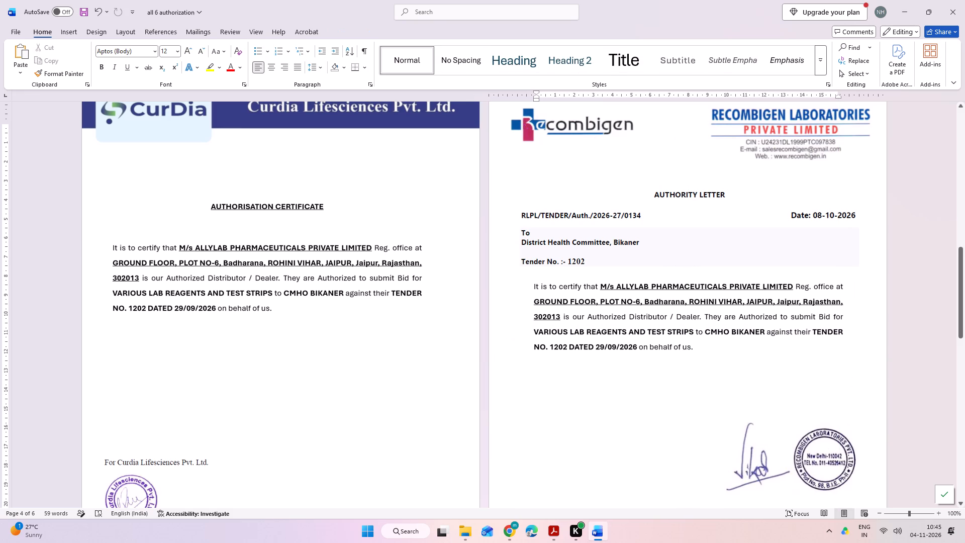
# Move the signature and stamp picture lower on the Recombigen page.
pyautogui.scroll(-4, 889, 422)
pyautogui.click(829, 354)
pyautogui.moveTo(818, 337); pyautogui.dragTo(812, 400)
# Capture the closing part of the Recombigen PDF letter, from "However, this authorization" through the signature, stamp and Authorized Signatory line.
pyautogui.hotkey('alt', 'Tab')
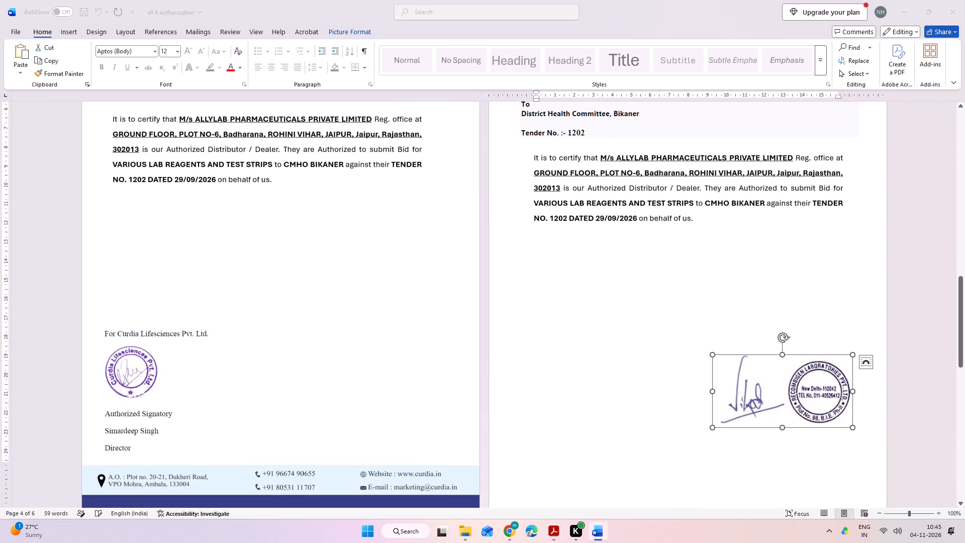
pyautogui.scroll(-2, 641, 378)
pyautogui.click(651, 361)
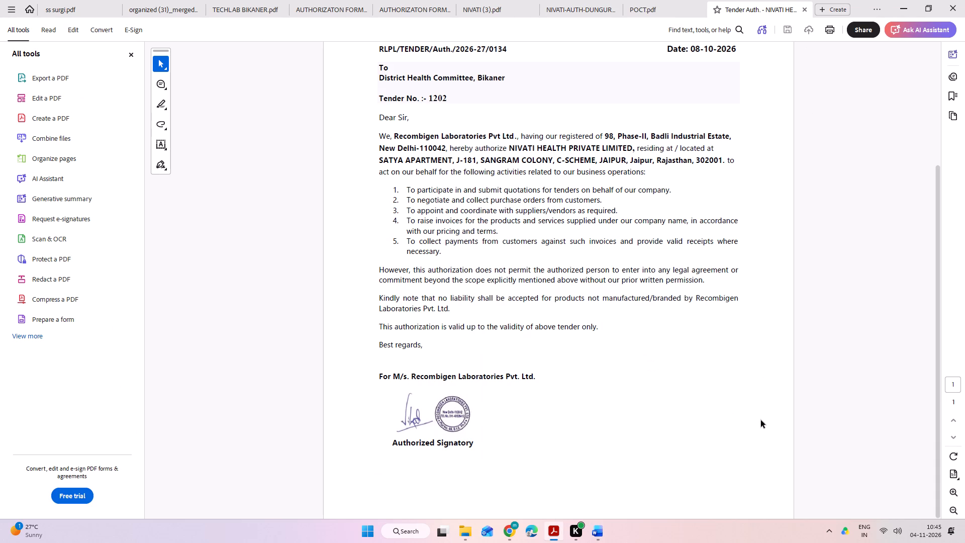
pyautogui.press('shift+super+s')
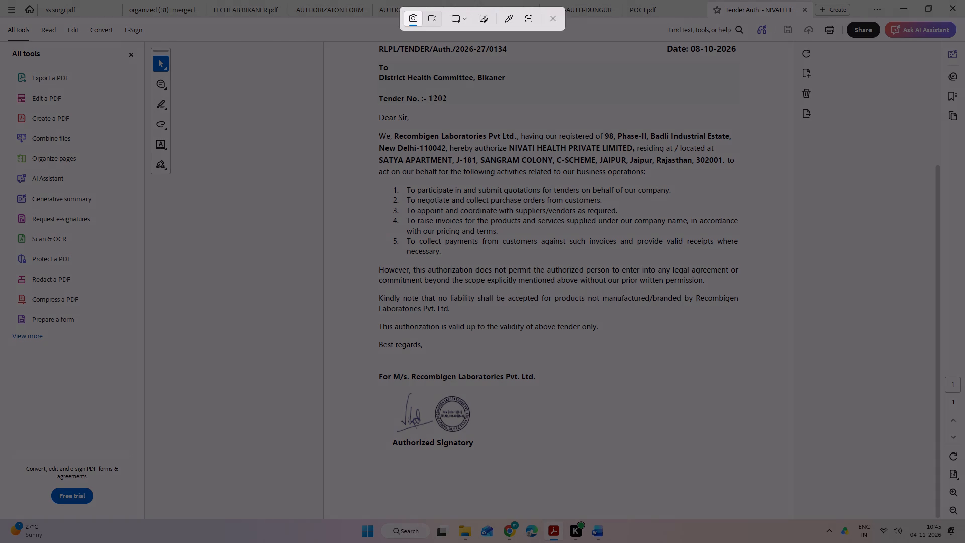
pyautogui.moveTo(371, 259); pyautogui.dragTo(716, 437)
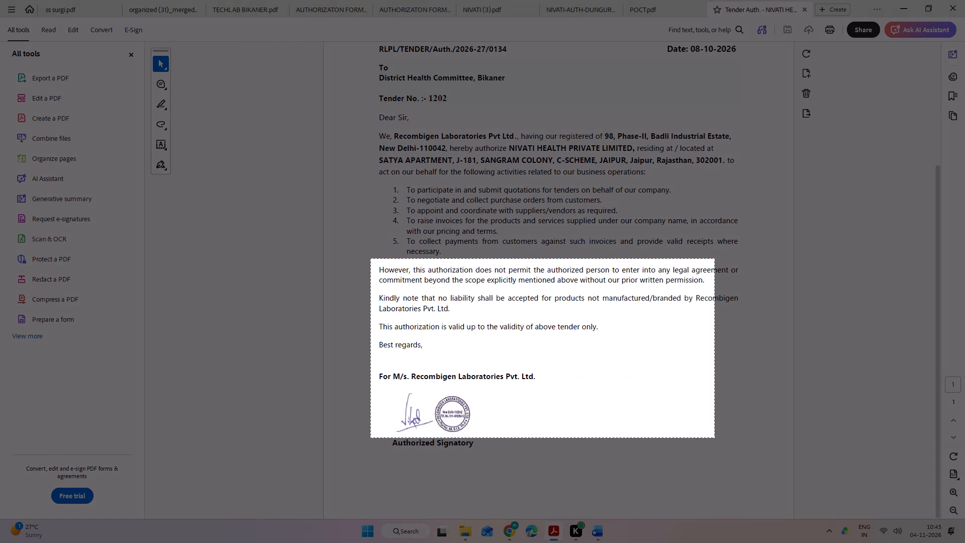
pyautogui.moveTo(716, 437); pyautogui.dragTo(742, 451)
# Delete the separate signature and stamp picture from the Recombigen page in the Word document.
pyautogui.hotkey('alt', 'Tab')
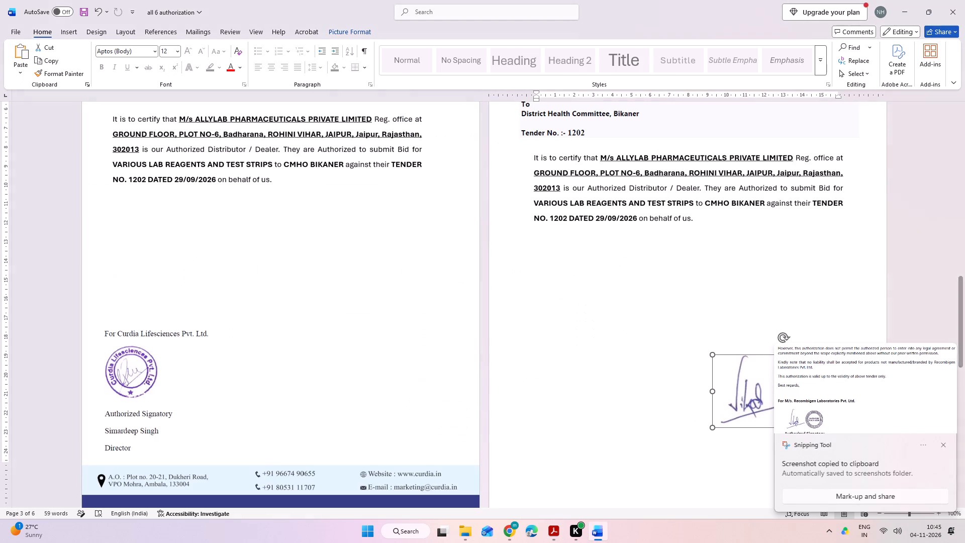
pyautogui.click(747, 409)
pyautogui.press('Delete')
# Paste the captured closing block onto the Recombigen page, enlarge it to about the header block's width, and place it below the certificate text.
pyautogui.keyDown('ctrl'); pyautogui.scroll(-3, 721, 398); pyautogui.keyUp('ctrl')
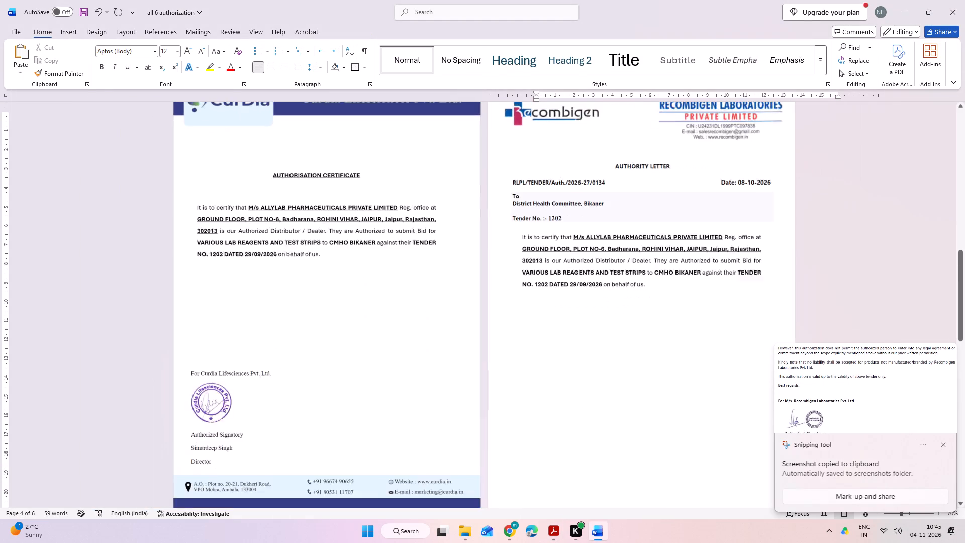
pyautogui.click(508, 312)
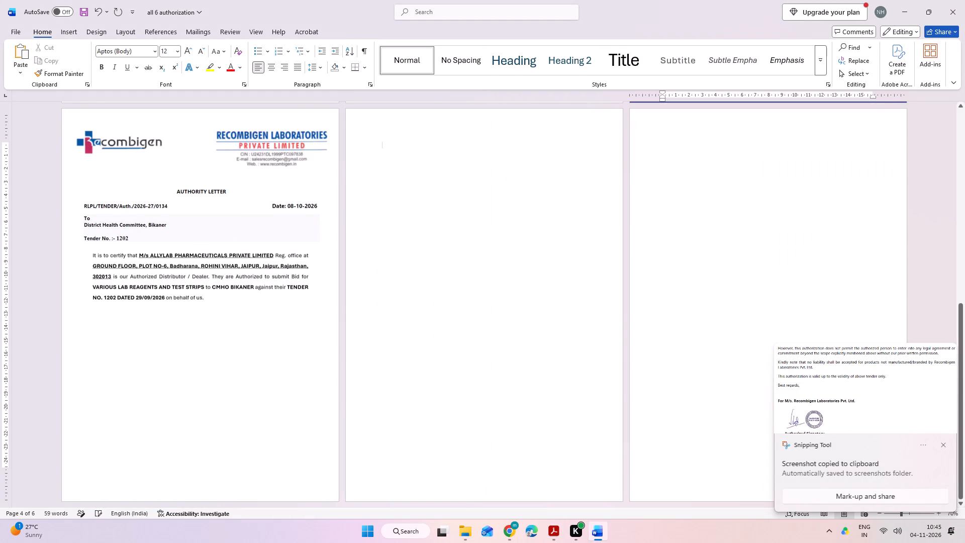
pyautogui.hotkey('ctrl', 'v')
pyautogui.moveTo(748, 201); pyautogui.dragTo(160, 383)
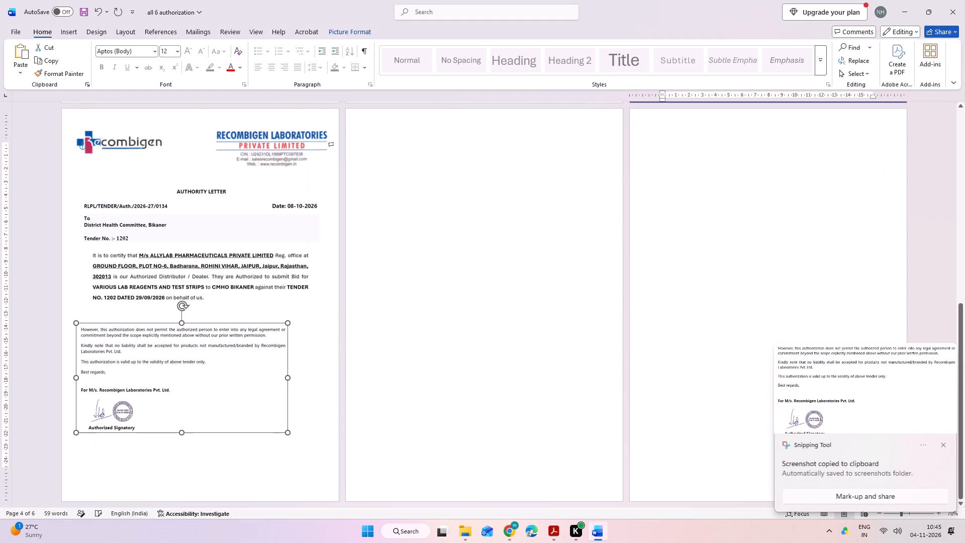
pyautogui.moveTo(160, 383); pyautogui.dragTo(166, 383)
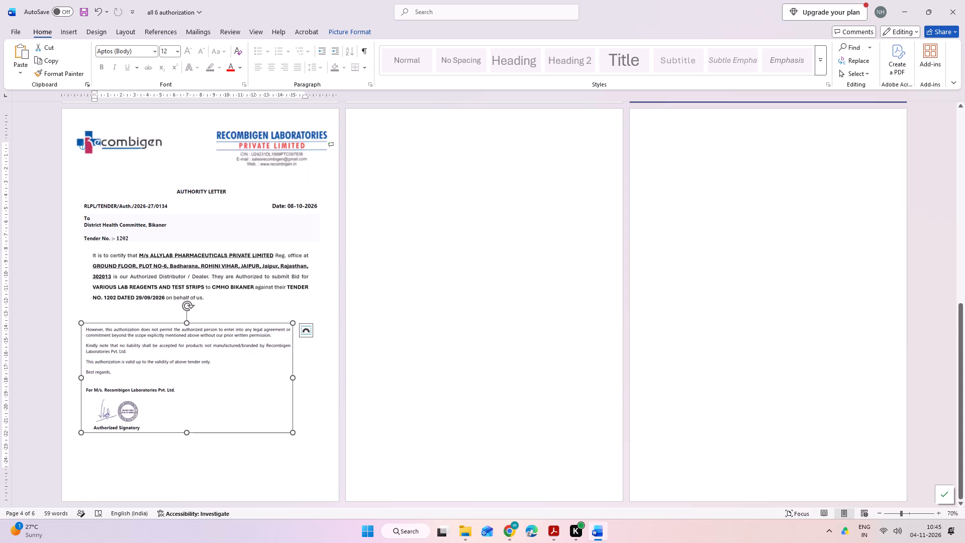
pyautogui.moveTo(294, 433); pyautogui.dragTo(308, 442)
pyautogui.moveTo(237, 406); pyautogui.dragTo(226, 405)
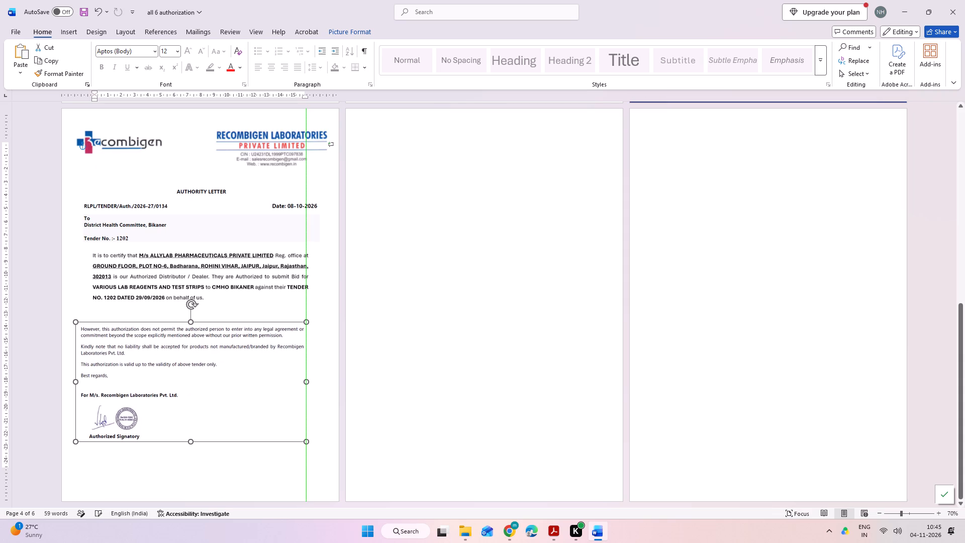
pyautogui.moveTo(226, 405); pyautogui.dragTo(244, 407)
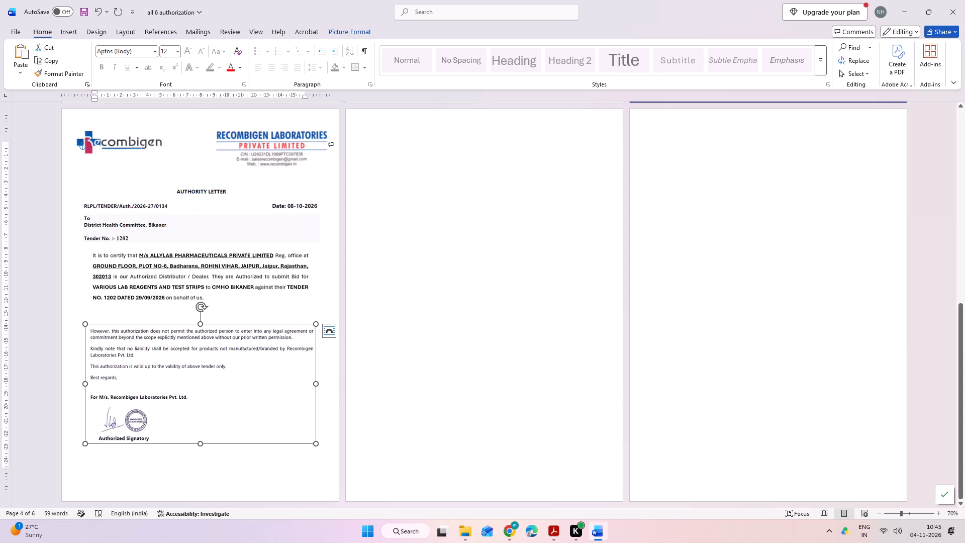
pyautogui.click(315, 443)
pyautogui.moveTo(228, 408); pyautogui.dragTo(224, 394)
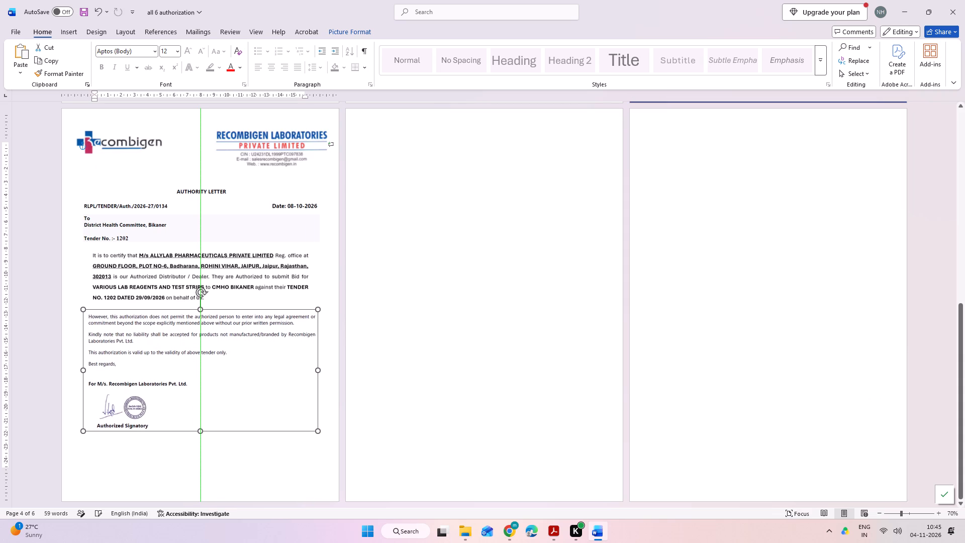
pyautogui.moveTo(224, 394); pyautogui.dragTo(224, 392)
pyautogui.click(394, 388)
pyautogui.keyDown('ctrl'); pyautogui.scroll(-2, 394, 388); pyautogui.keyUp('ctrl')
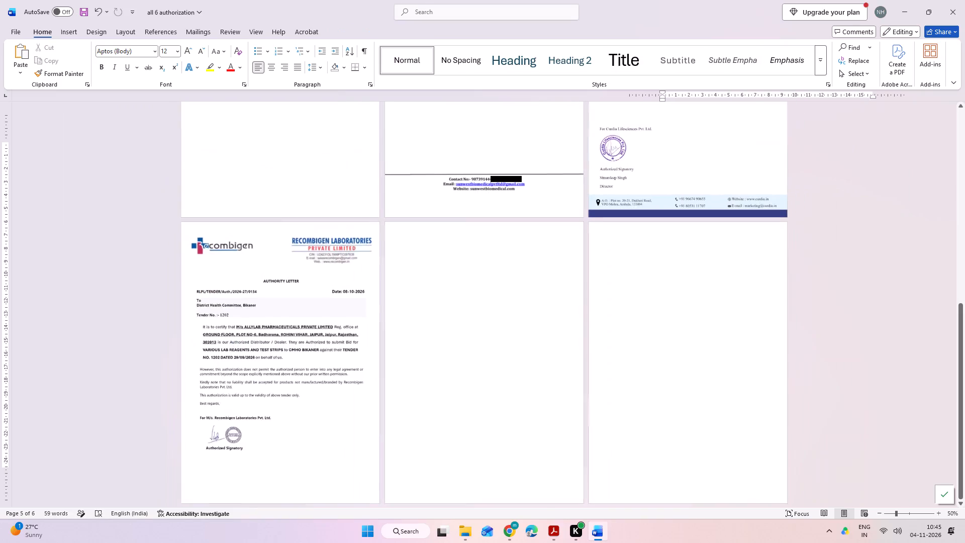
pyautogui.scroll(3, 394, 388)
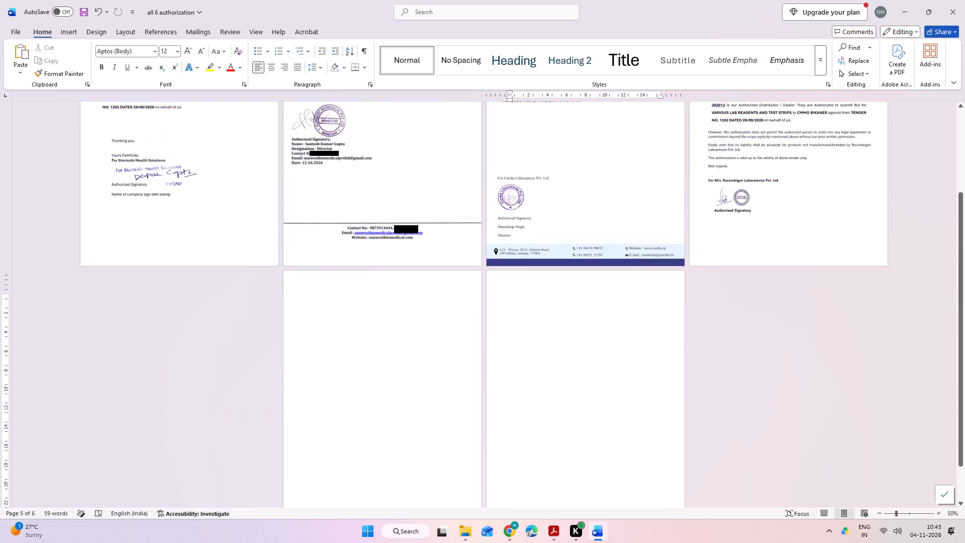
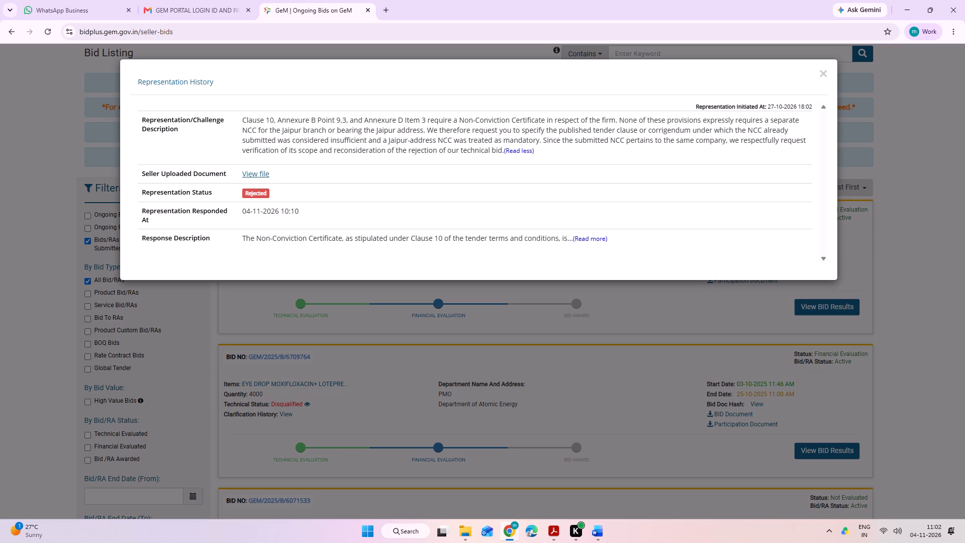
# In Chrome, expand the full Response Description in the GeM bid's Representation History and capture the challenge and response details as a screenshot.
pyautogui.click(597, 239)
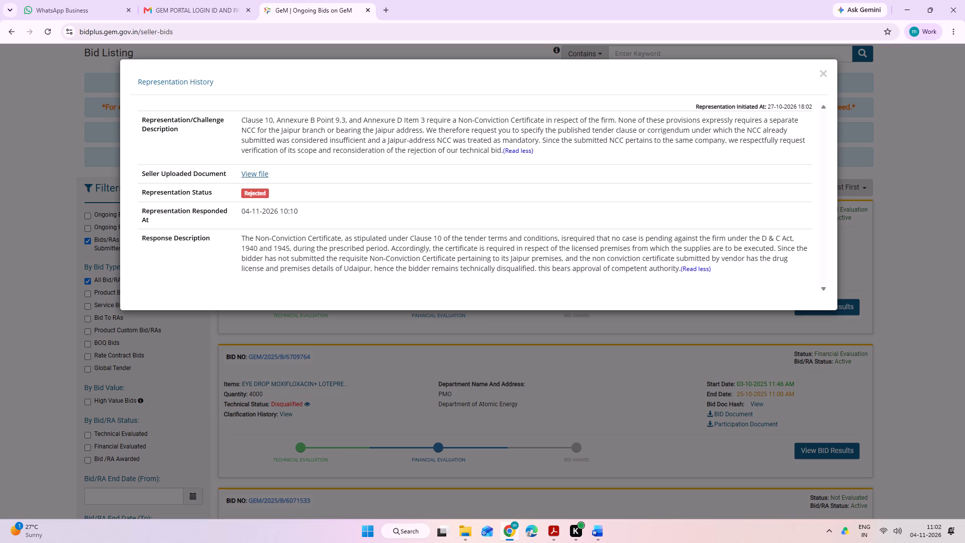
pyautogui.press('shift+super+s')
pyautogui.moveTo(123, 78); pyautogui.dragTo(123, 79)
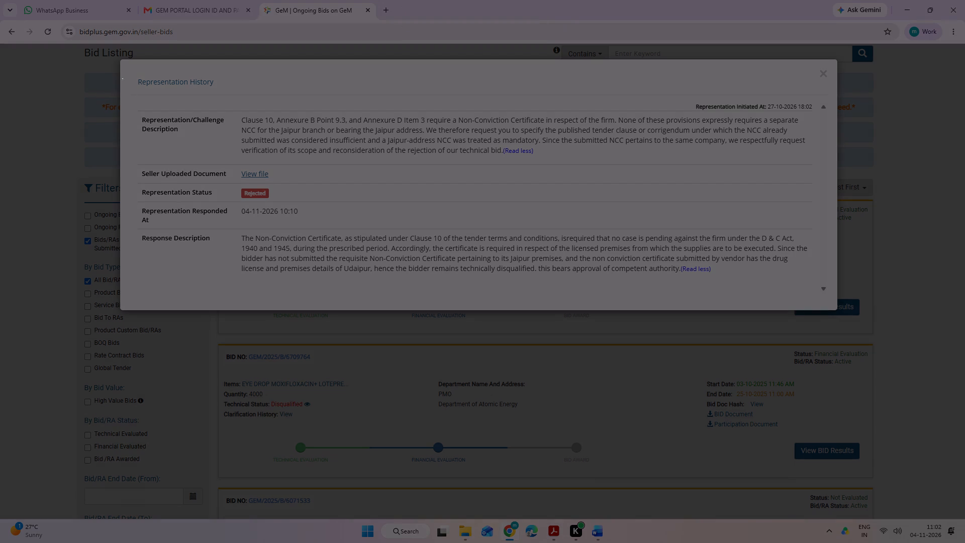
pyautogui.moveTo(123, 79); pyautogui.dragTo(822, 287)
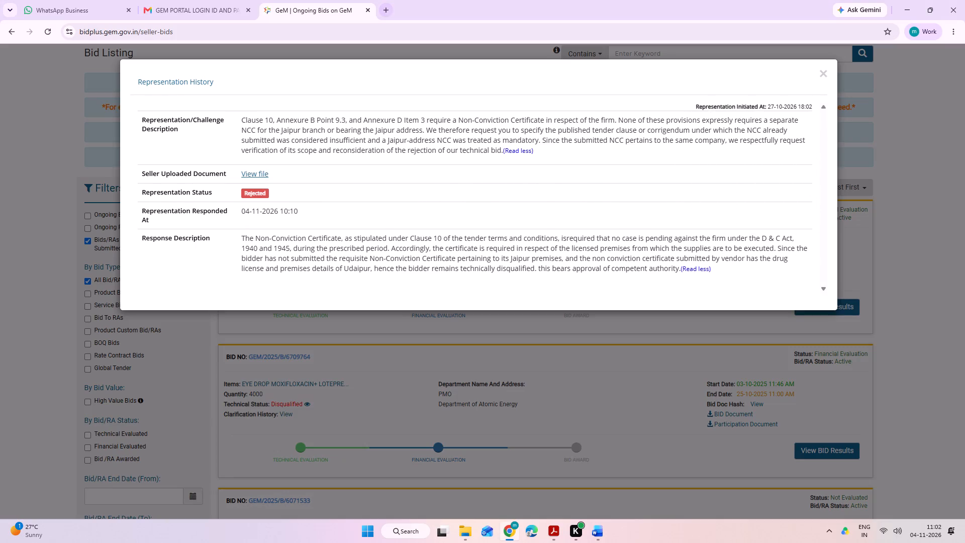
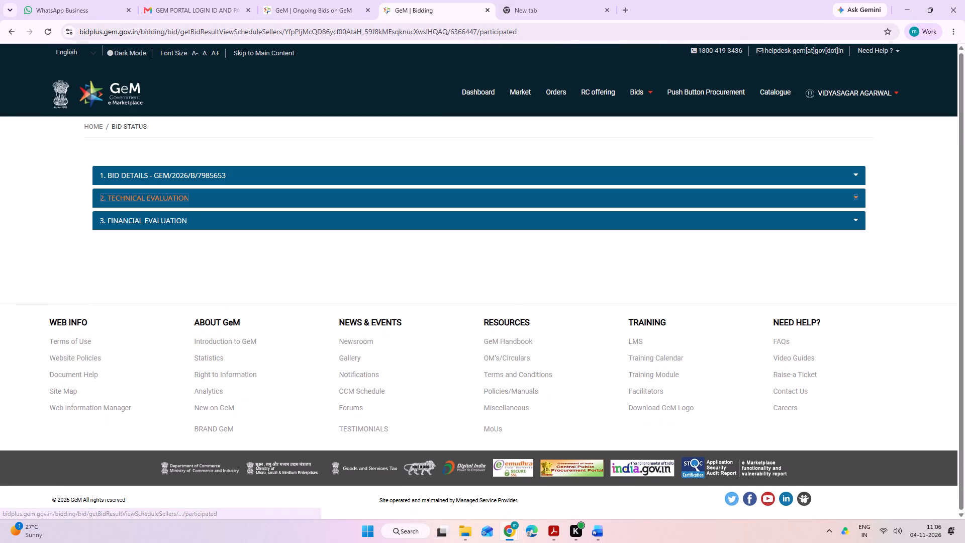
# Expand the Financial Evaluation on the Schedule 1 page to view the seller's offered price and rank.
pyautogui.click(853, 220)
pyautogui.click(858, 220)
pyautogui.click(854, 219)
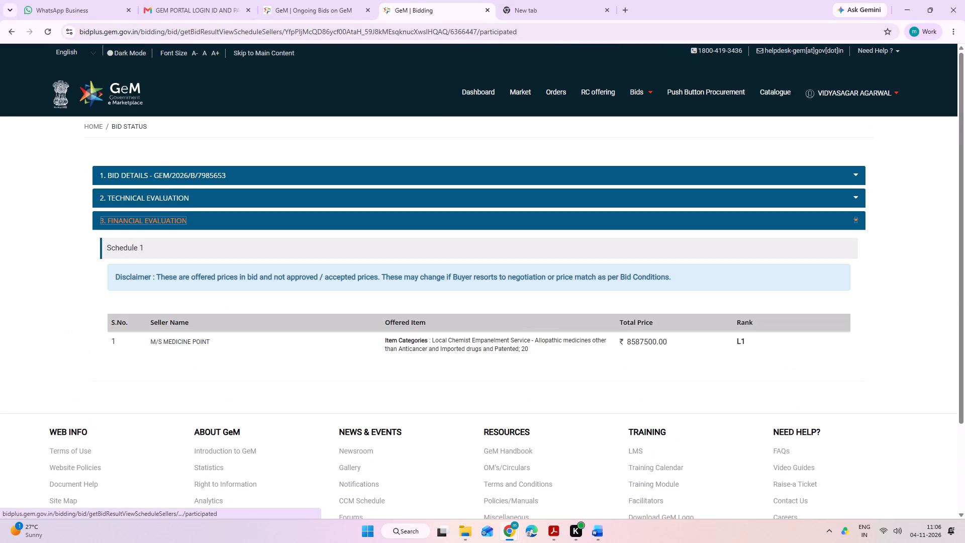
# Close the Schedule 1 page, reopen the results of bid GEM/2026/B/7985653 from the bid listing and expand its Financial Evaluation.
pyautogui.click(329, 10)
pyautogui.middleClick(414, 11)
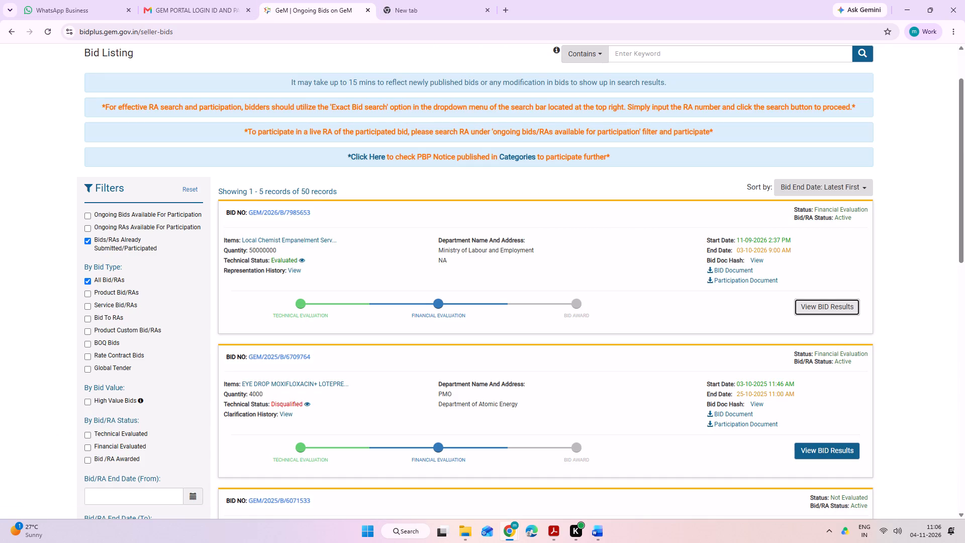
pyautogui.click(821, 304)
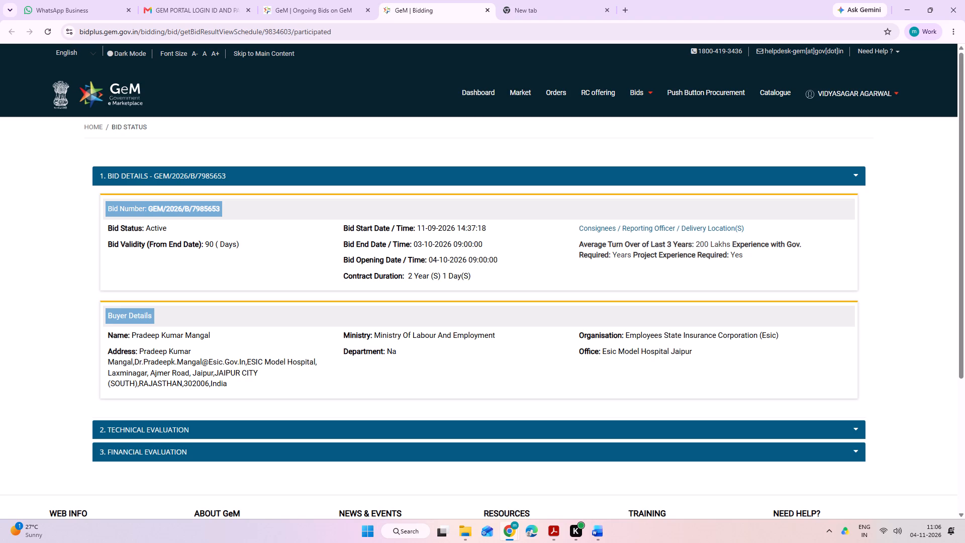
pyautogui.click(855, 451)
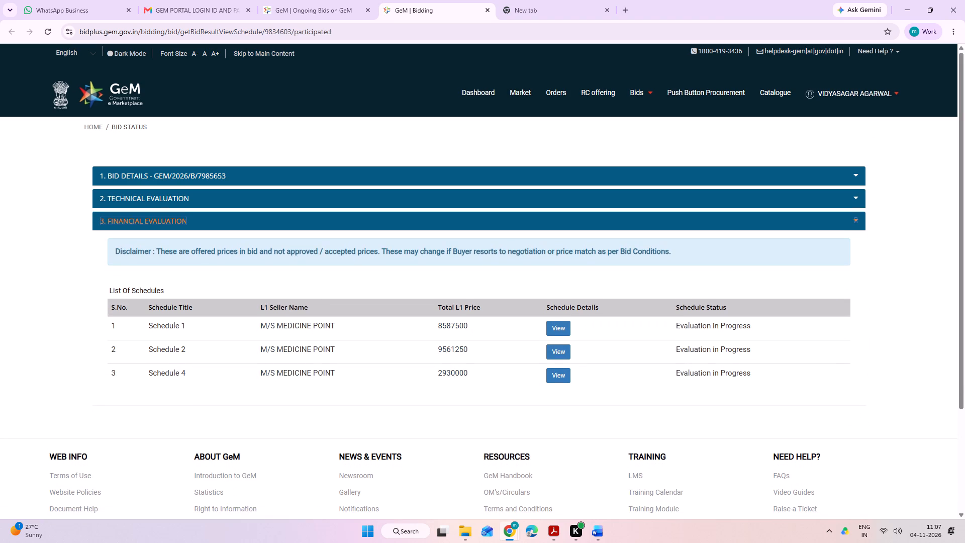
# Select the Schedule 2 title, L1 seller name and total L1 price in the list of schedules.
pyautogui.moveTo(147, 348); pyautogui.dragTo(421, 358)
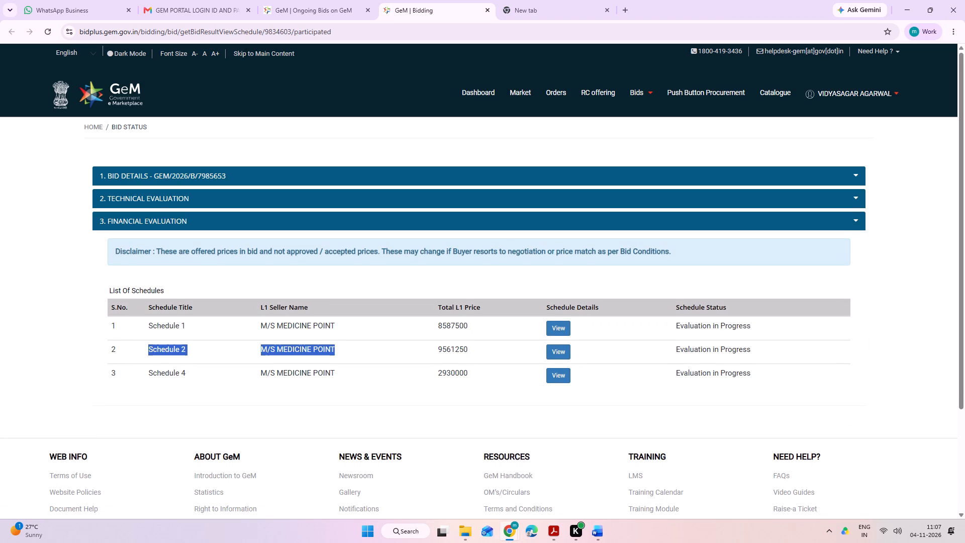
pyautogui.moveTo(421, 358); pyautogui.dragTo(469, 348)
pyautogui.rightClick(466, 348)
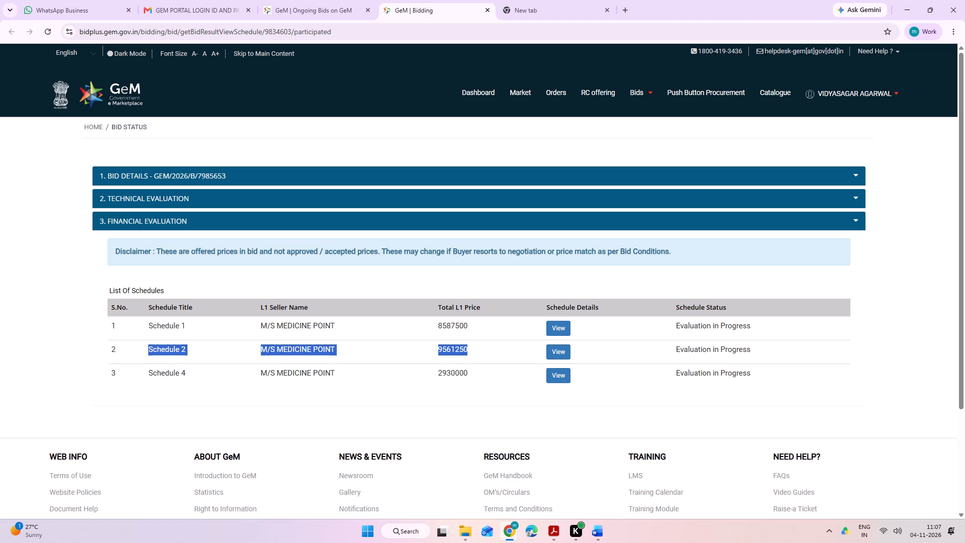
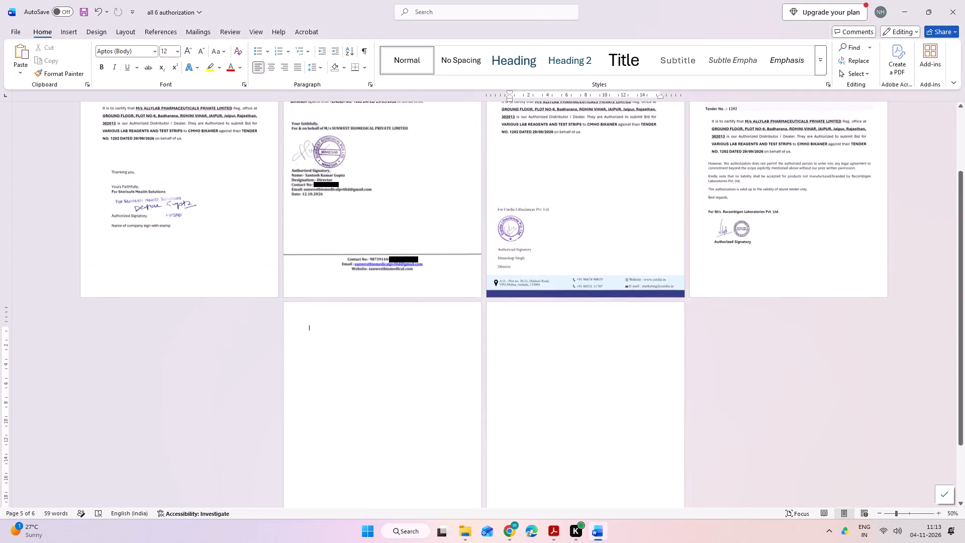
# Delete the two blank pages at the end of the "all 6 authorization" document, after the Recombigen authority letter.
pyautogui.scroll(8, 540, 293)
pyautogui.scroll(-5, 540, 293)
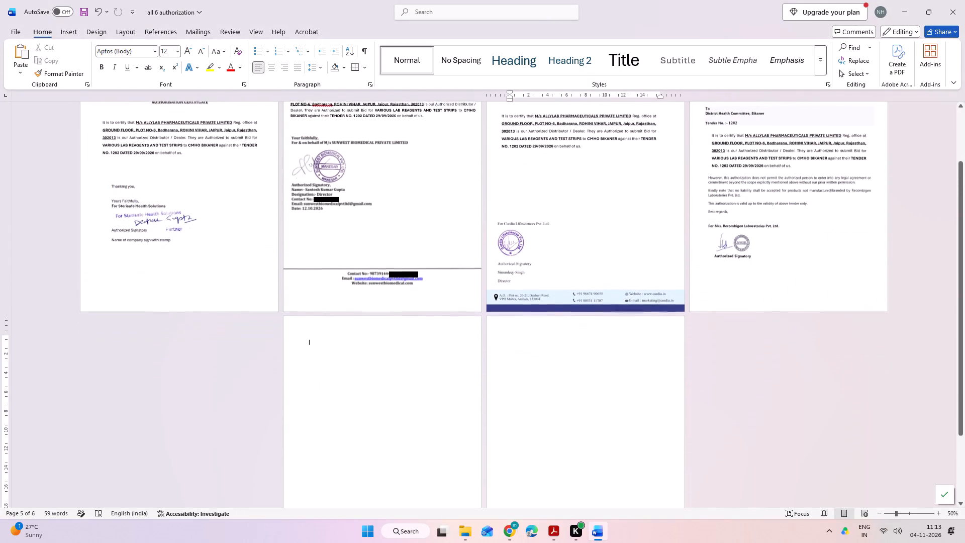
pyautogui.click(314, 367)
pyautogui.press('Delete')
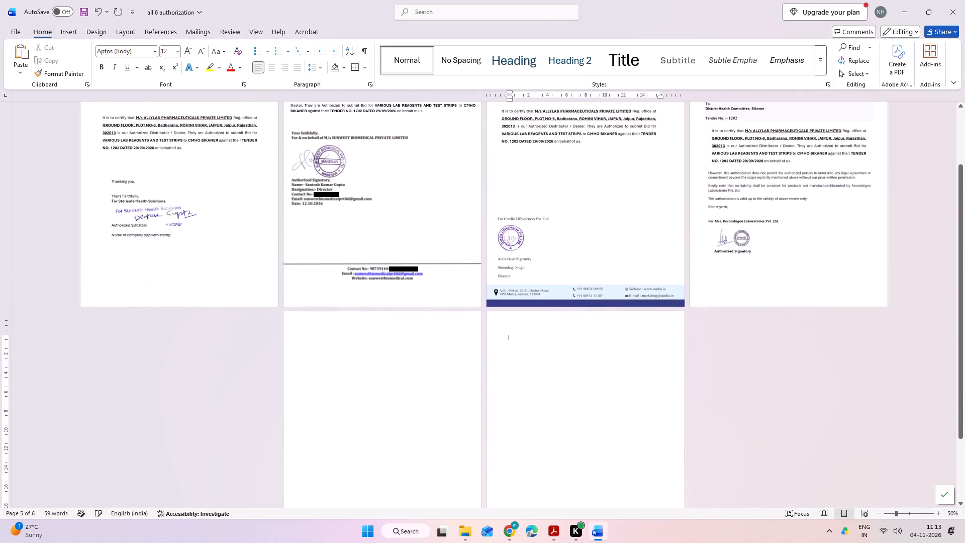
pyautogui.press('Delete')
pyautogui.press('BackSpace')
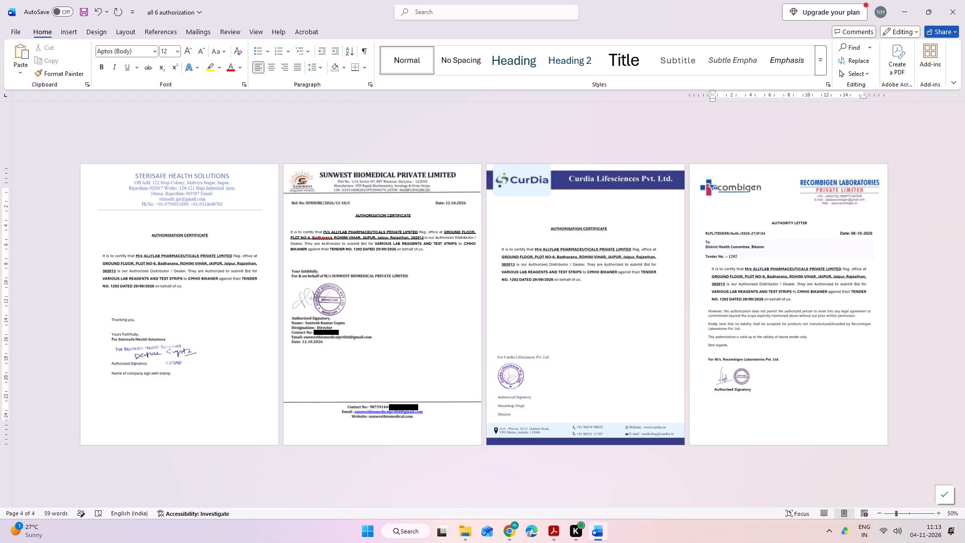
# Start saving a copy of the document in the AUTHORIZATION folder of the dhs bikaner lab item 1202 tender.
pyautogui.click(12, 26)
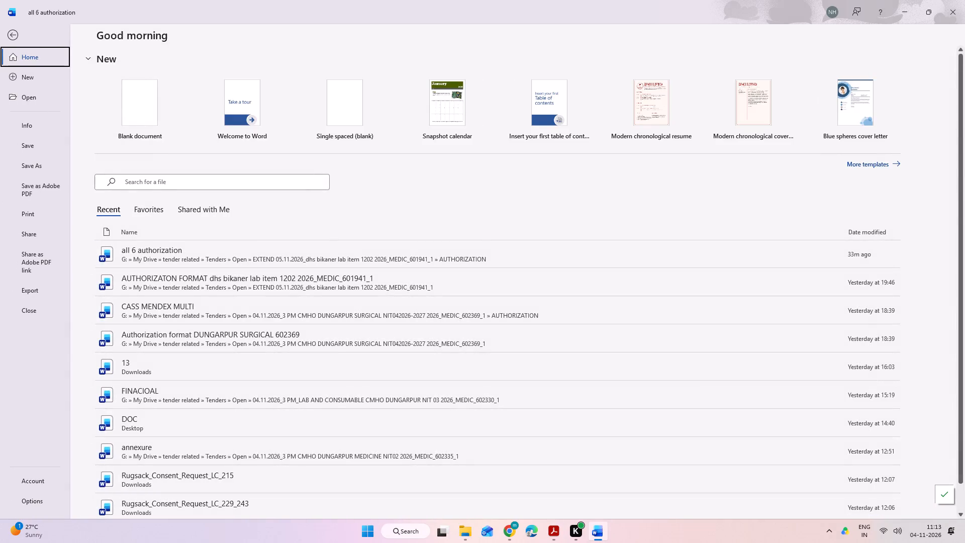
pyautogui.click(32, 165)
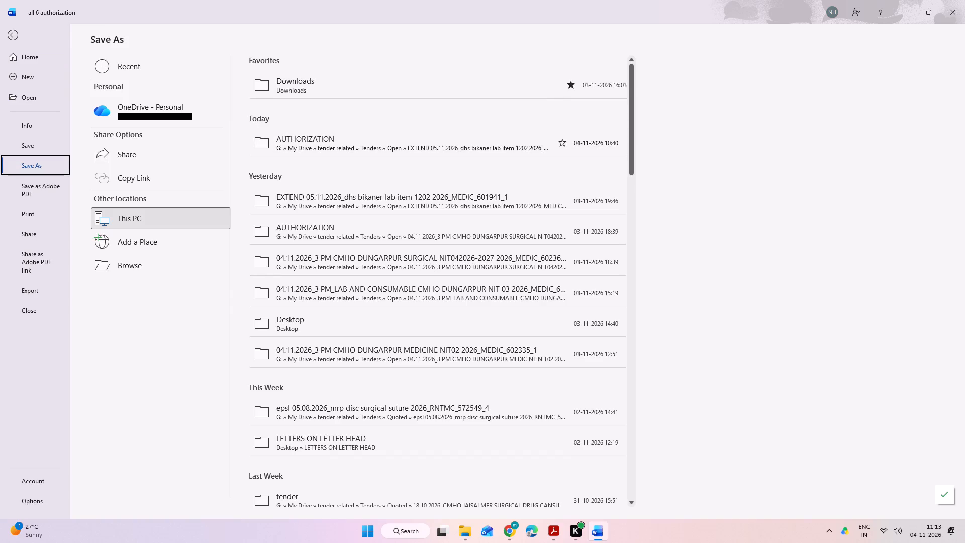
pyautogui.click(357, 140)
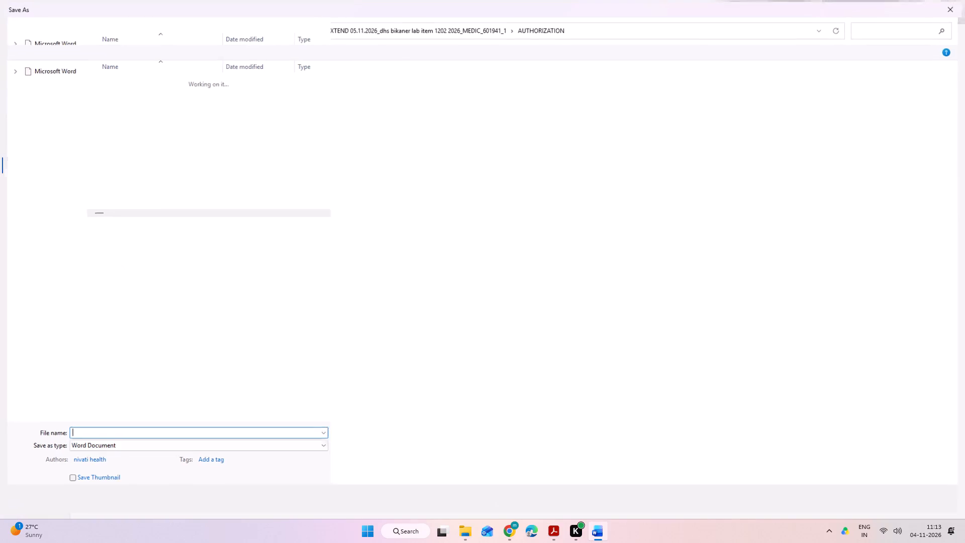
# Save the all 6 authorization document as a PDF in the tender's AUTHORIZATION folder and check its pages.
pyautogui.click(153, 450)
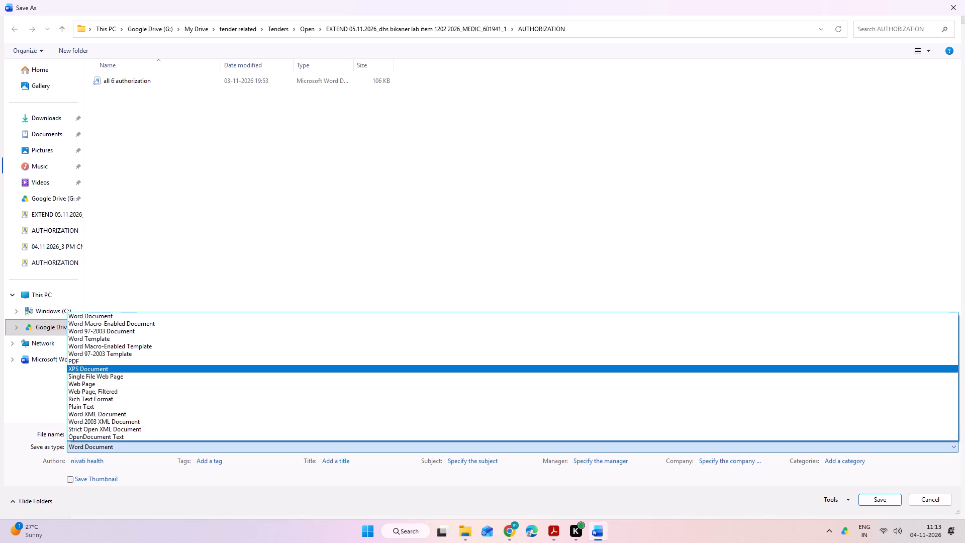
pyautogui.click(133, 361)
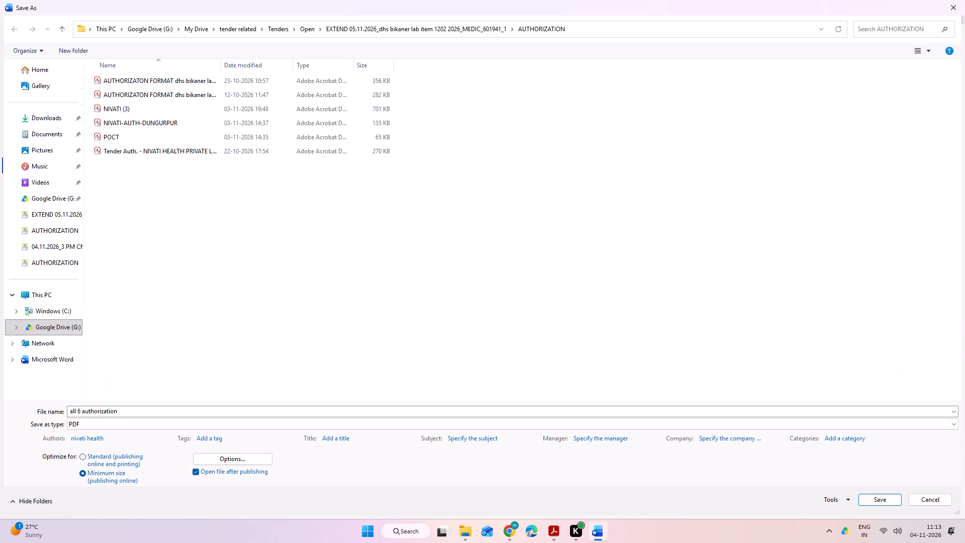
pyautogui.click(891, 505)
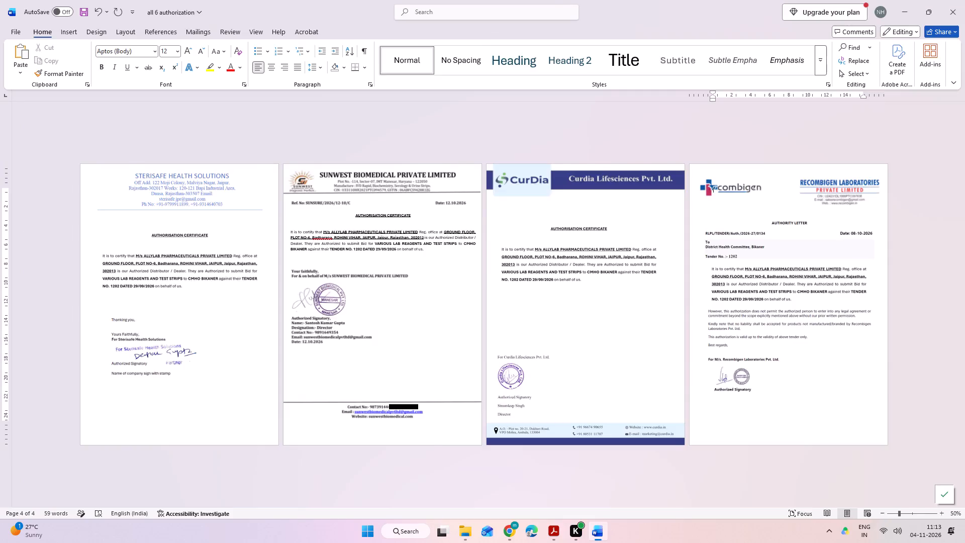
pyautogui.scroll(-2, 801, 302)
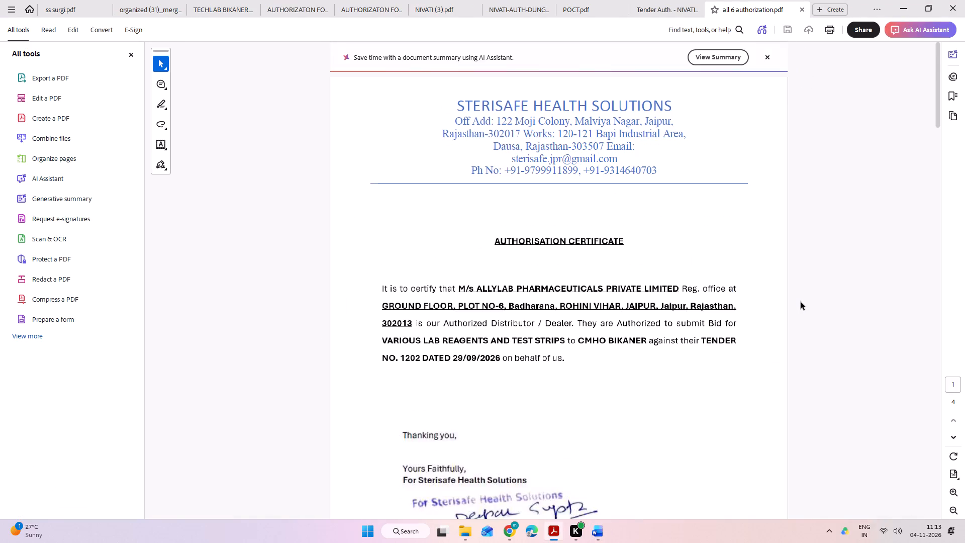
pyautogui.scroll(-10, 801, 302)
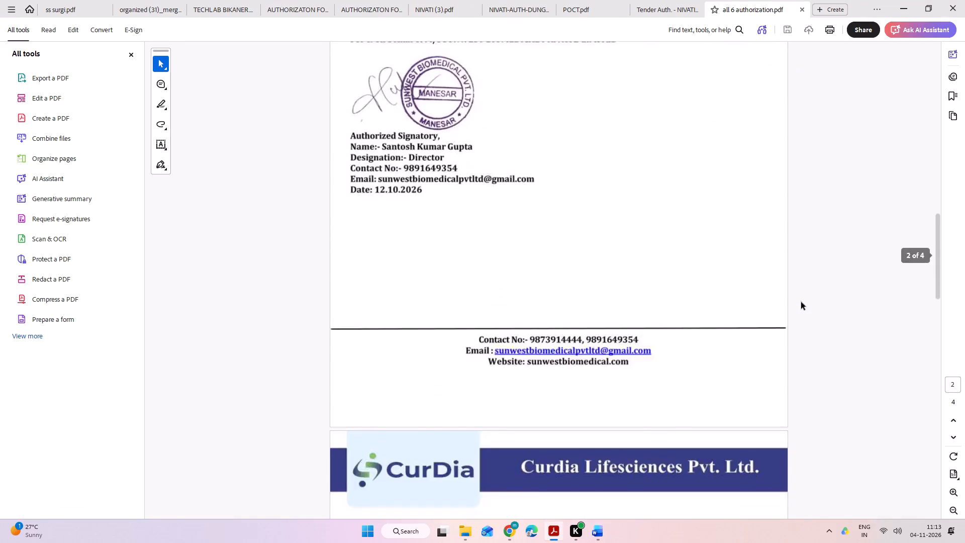
pyautogui.scroll(-9, 802, 302)
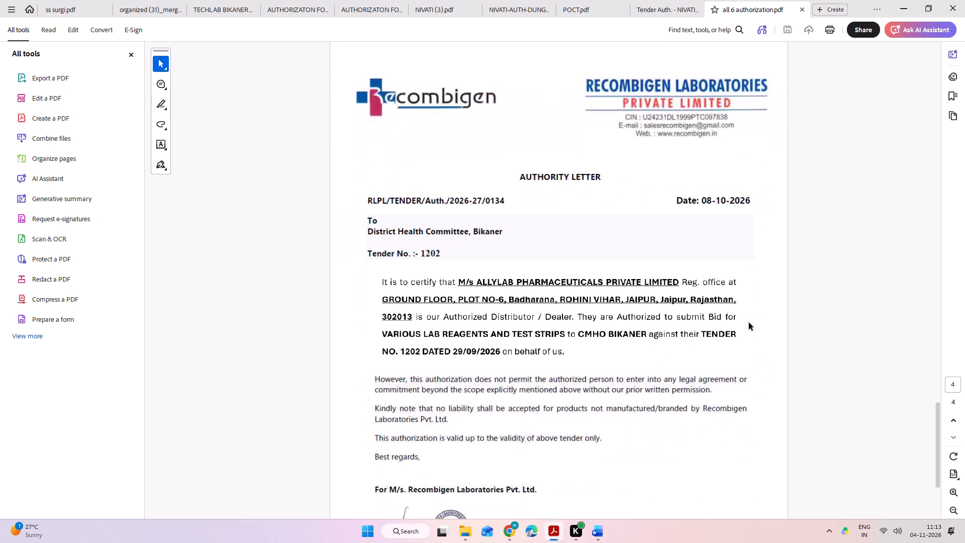
# Return to the GeM bid listing and read the full response in the representation history of bid GEM/2026/B/7985653.
pyautogui.click(510, 536)
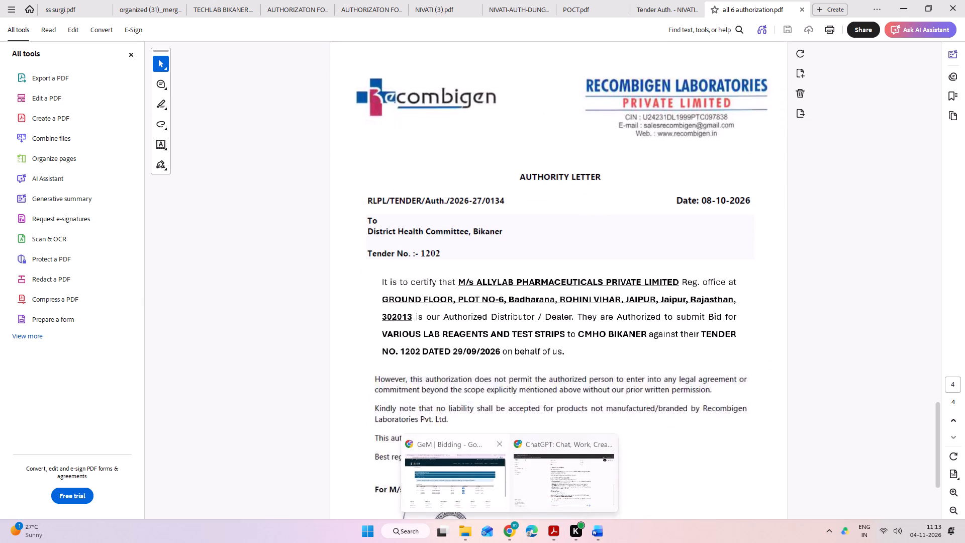
pyautogui.click(487, 486)
pyautogui.click(334, 5)
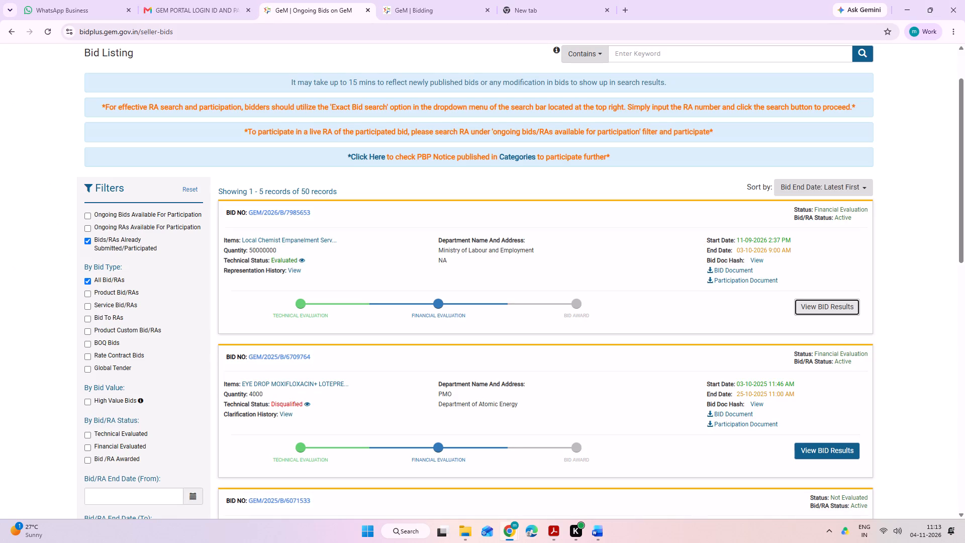
pyautogui.click(298, 270)
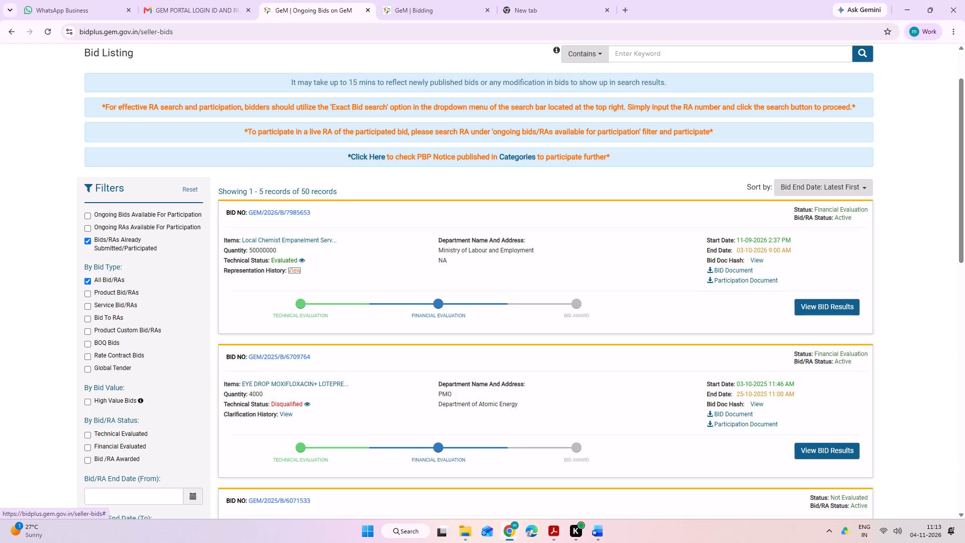
pyautogui.click(293, 273)
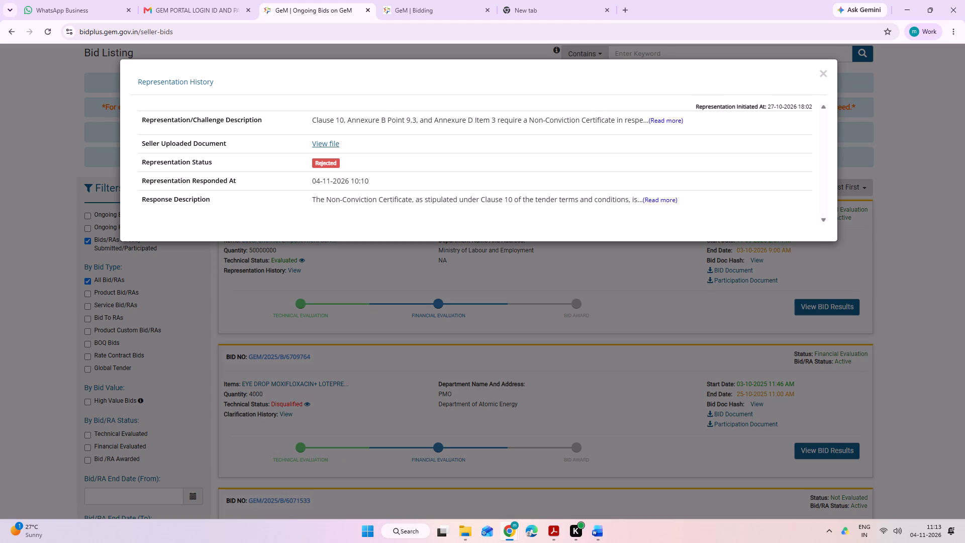
pyautogui.click(666, 197)
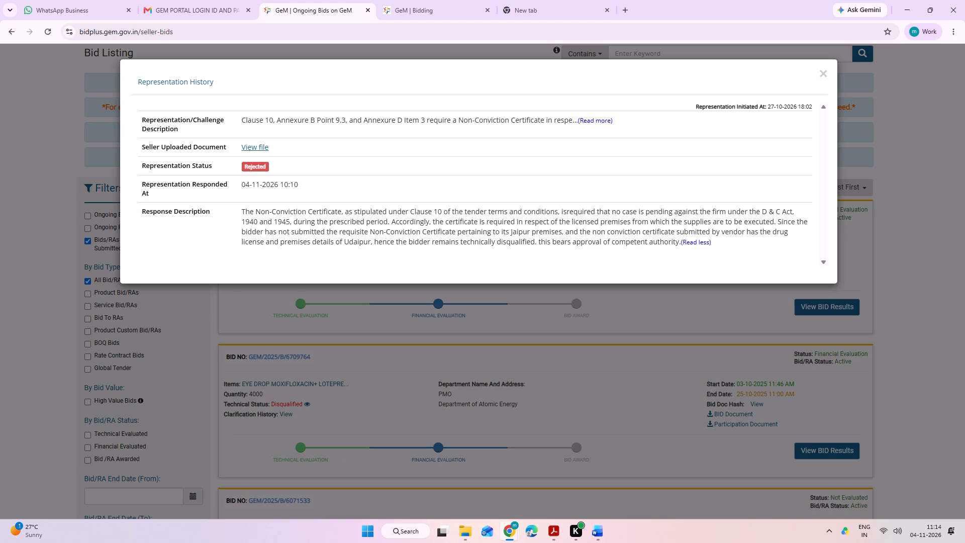
# View the seller's uploaded document for that representation, read the Non-Conviction Certificate, and return to the GeM pages.
pyautogui.click(258, 146)
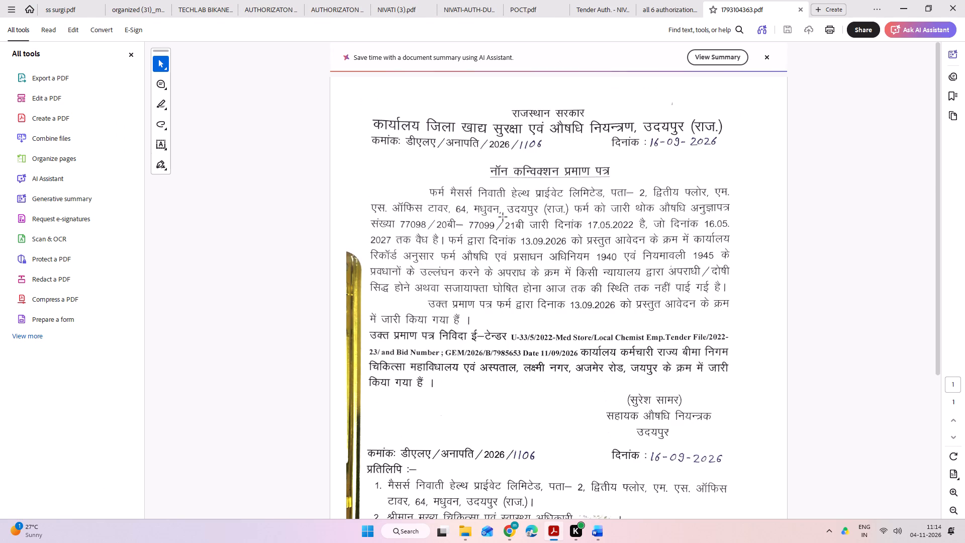
pyautogui.scroll(-11, 503, 217)
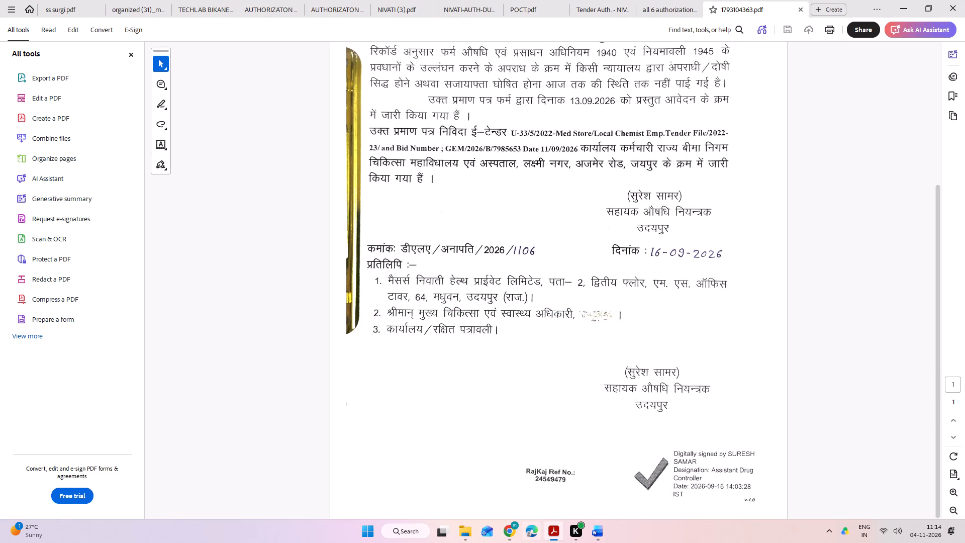
pyautogui.scroll(7, 549, 306)
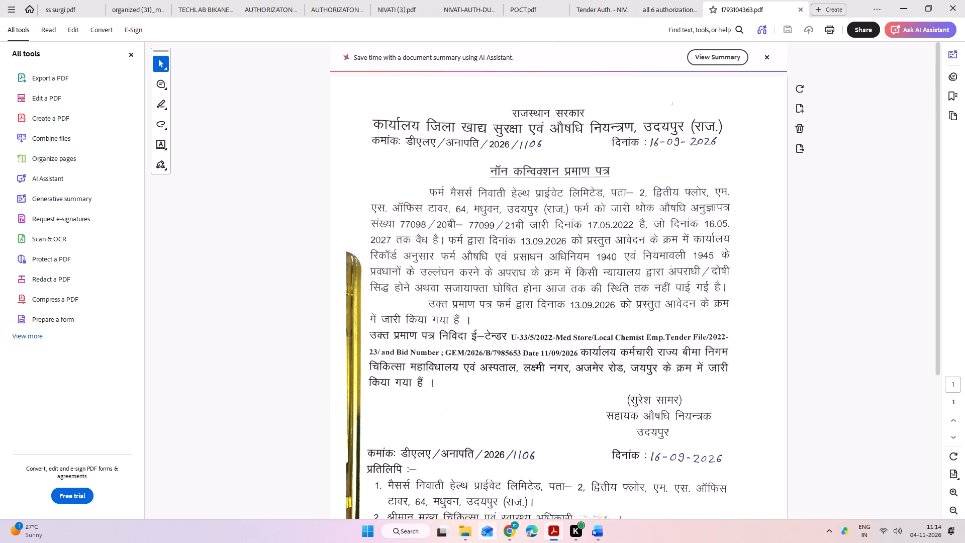
pyautogui.click(501, 531)
pyautogui.click(478, 488)
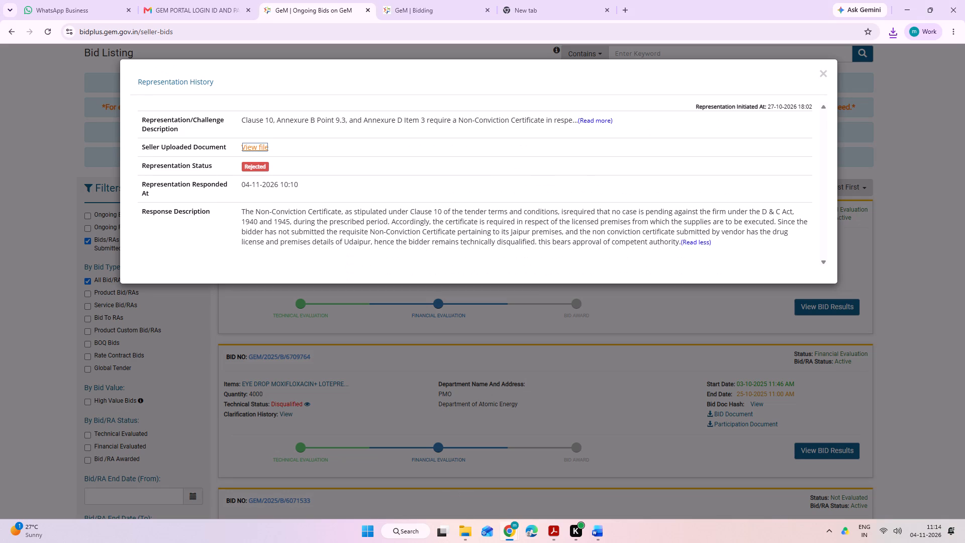
pyautogui.click(390, 0)
# In File Explorer, refresh the AUTHORIZATION folder, then open and refresh the 04.11.2026 CMHO DUNGARPUR SURGICAL tender folder.
pyautogui.click(469, 535)
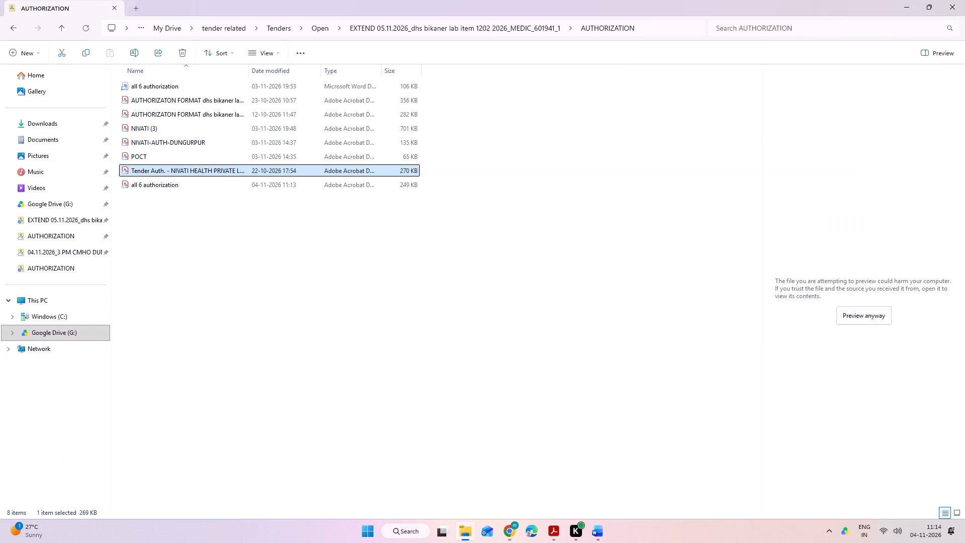
pyautogui.rightClick(525, 177)
pyautogui.click(571, 302)
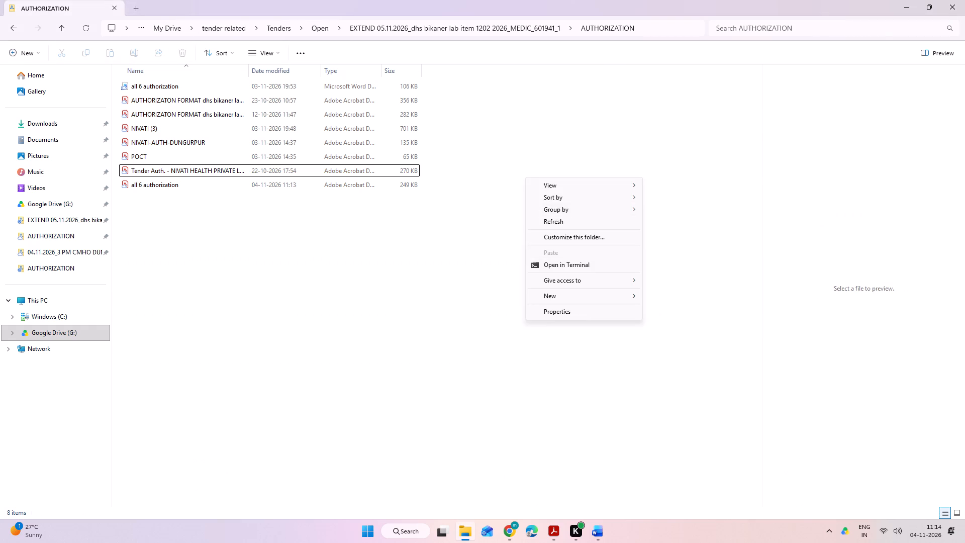
pyautogui.click(556, 222)
pyautogui.click(424, 27)
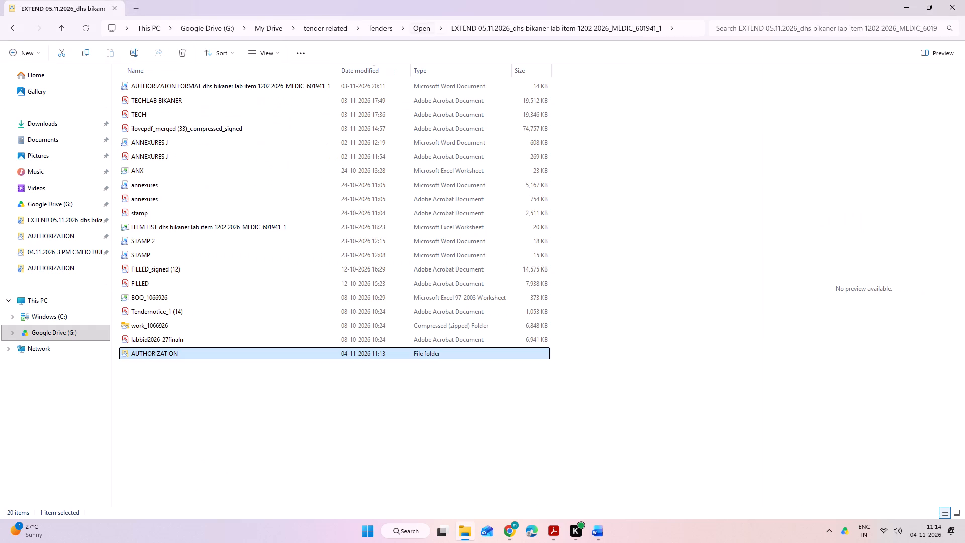
pyautogui.click(415, 29)
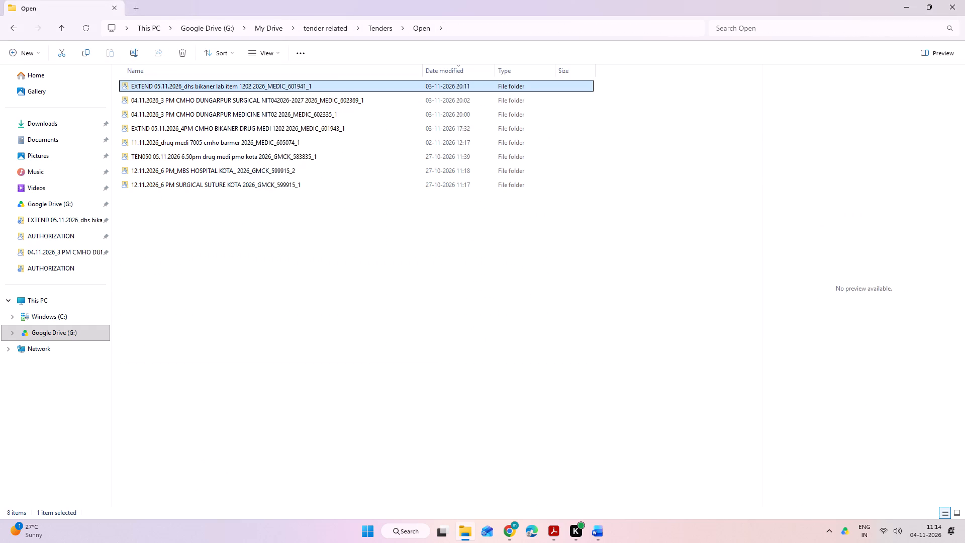
pyautogui.doubleClick(284, 98)
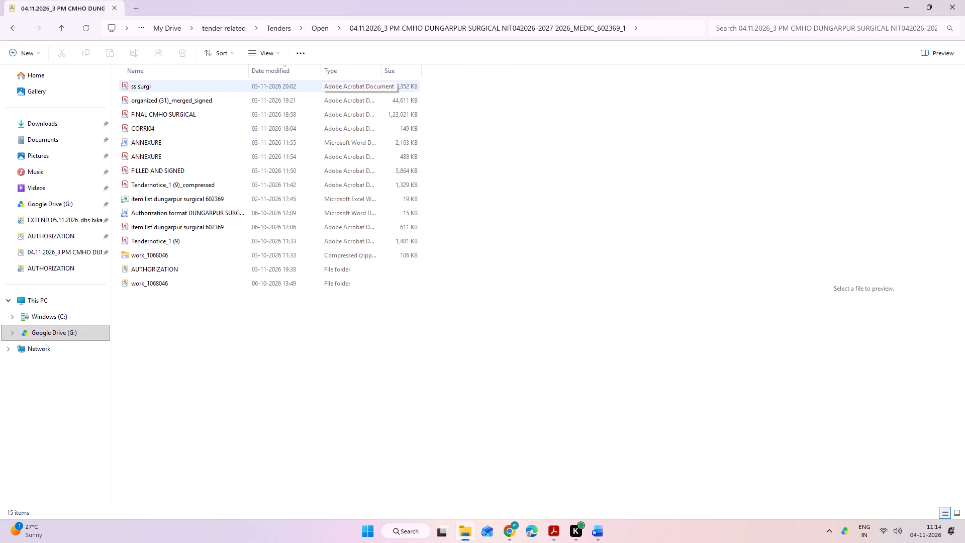
pyautogui.rightClick(520, 154)
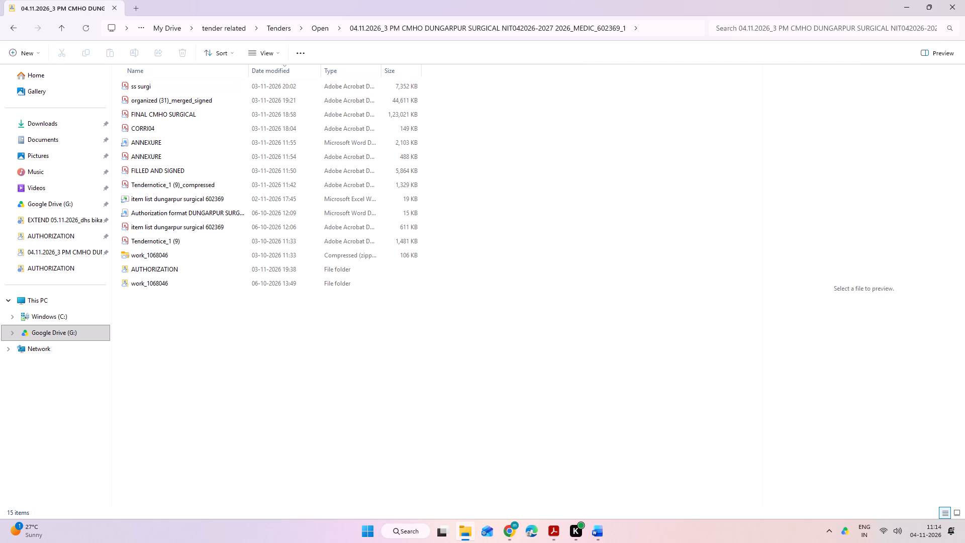
pyautogui.click(609, 279)
pyautogui.click(589, 200)
# Open the MEDICINE CMHO DUNGARPUR PDF from the 04.11.2026 CMHO DUNGARPUR MEDICINE tender folder.
pyautogui.click(313, 25)
pyautogui.doubleClick(245, 115)
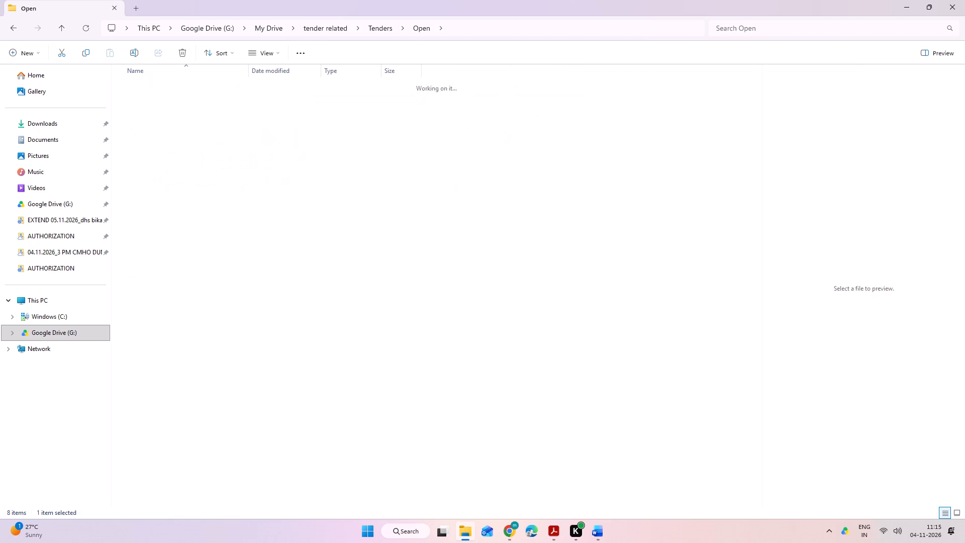
pyautogui.rightClick(450, 120)
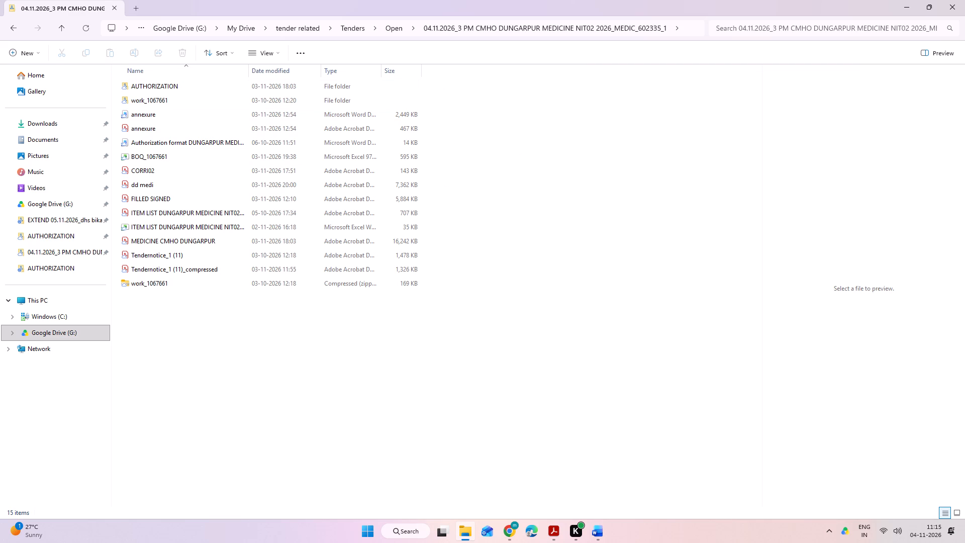
pyautogui.click(621, 168)
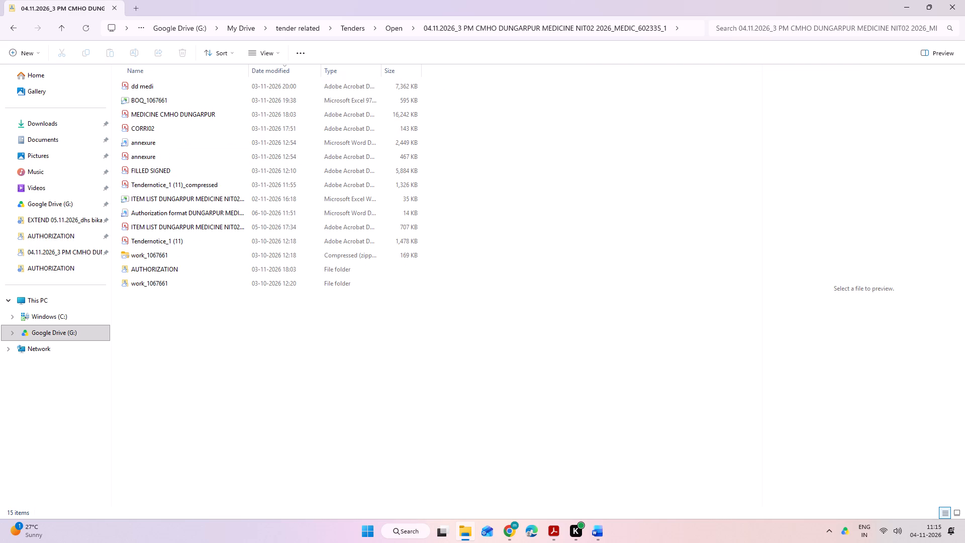
pyautogui.doubleClick(282, 112)
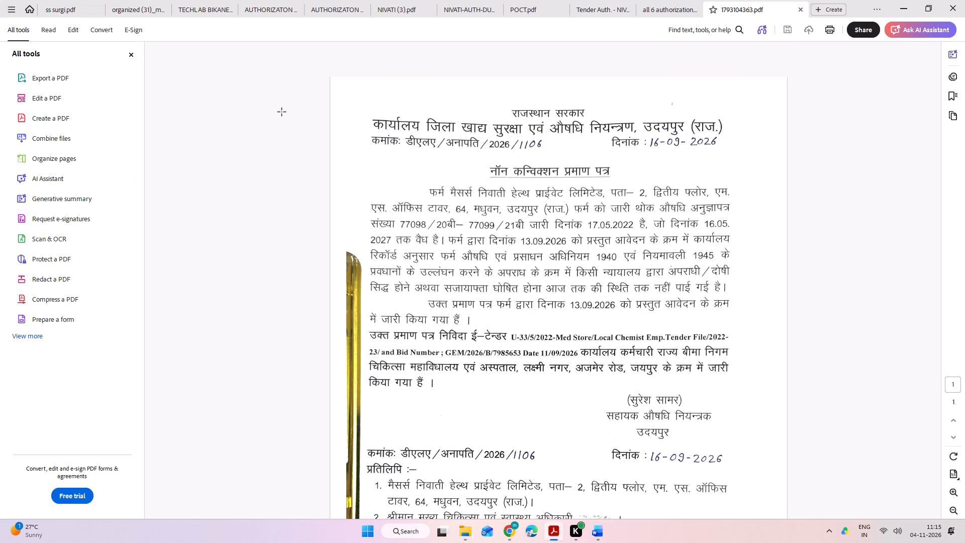
# Examine the tender notice, terms and disclaimer pages of the MEDICINE CMHO DUNGARPUR PDF.
pyautogui.scroll(-8, 579, 229)
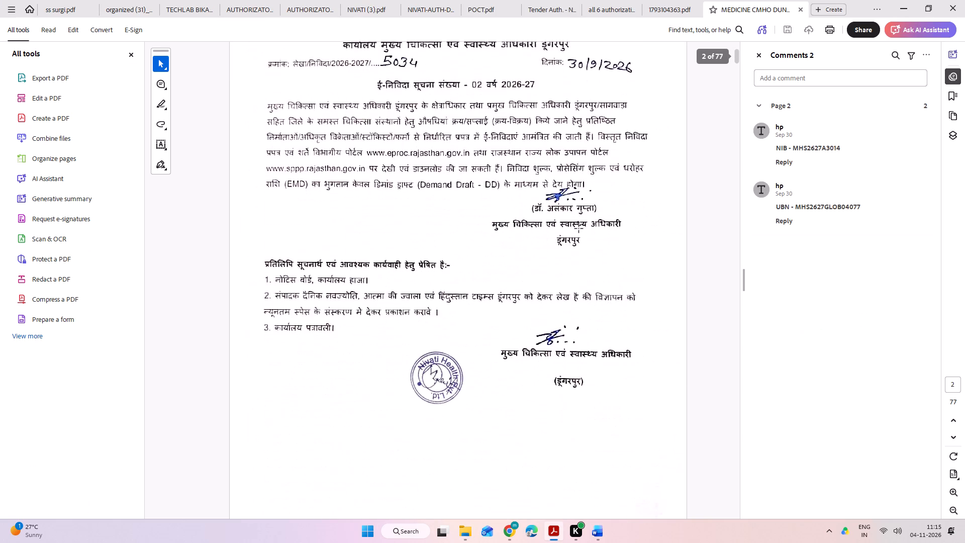
pyautogui.scroll(-11, 579, 229)
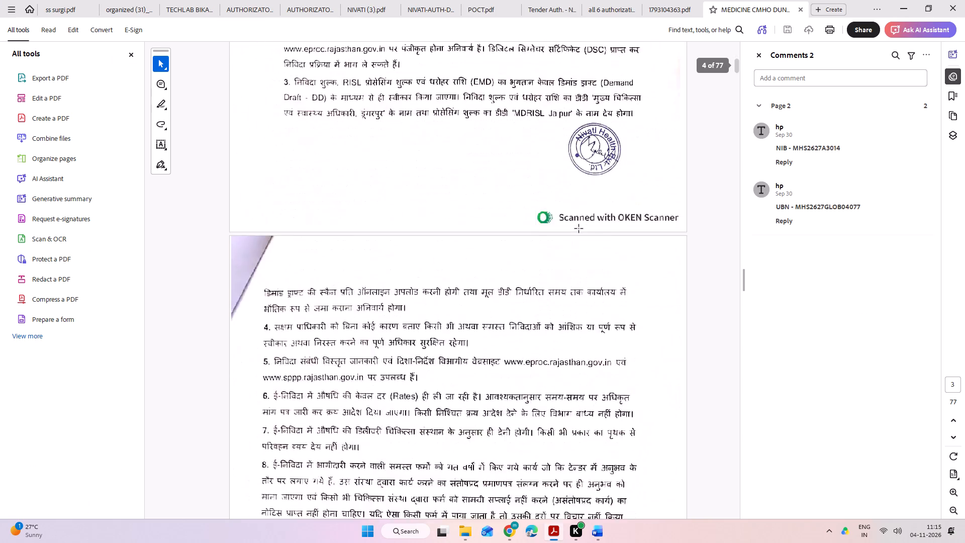
pyautogui.scroll(-17, 579, 229)
pyautogui.scroll(-5, 579, 229)
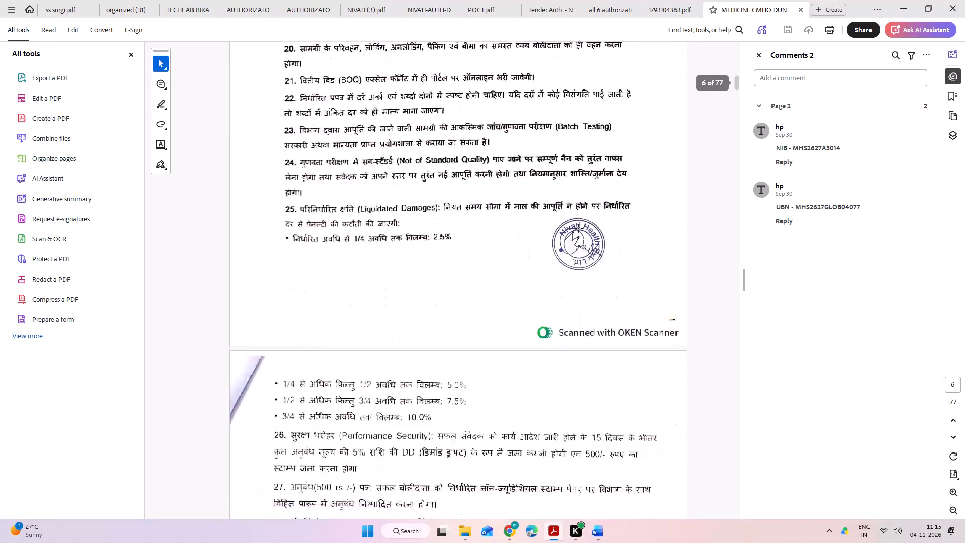
pyautogui.scroll(-8, 579, 229)
pyautogui.press('Delete')
pyautogui.press('Delete')
pyautogui.press('Delete')
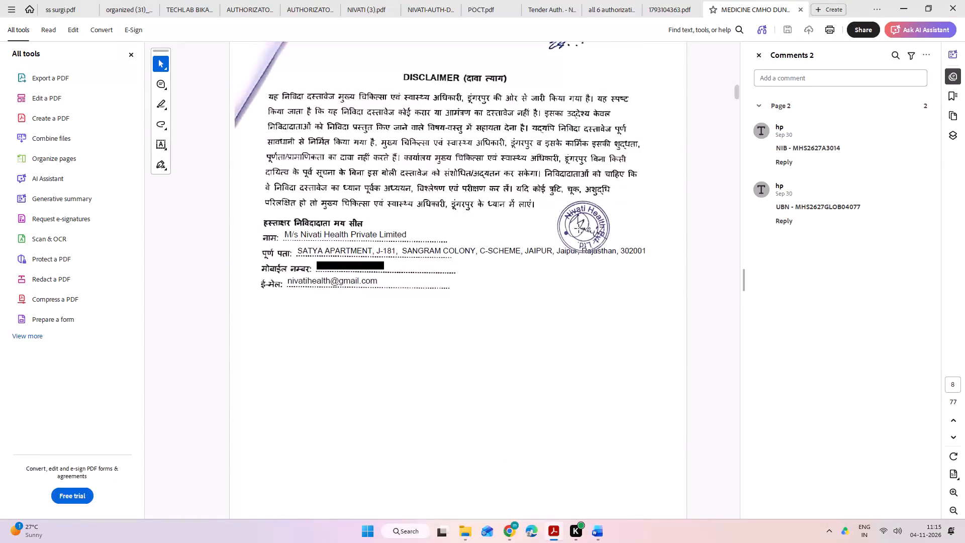
pyautogui.press('Delete')
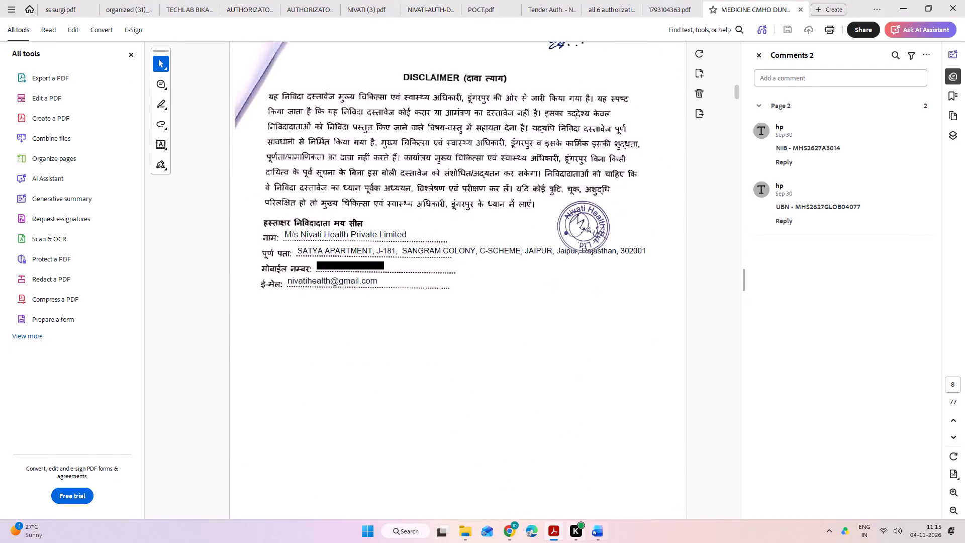
# Switch to Chrome and close the GeM bid results and ongoing bids pages.
pyautogui.click(516, 538)
pyautogui.click(471, 474)
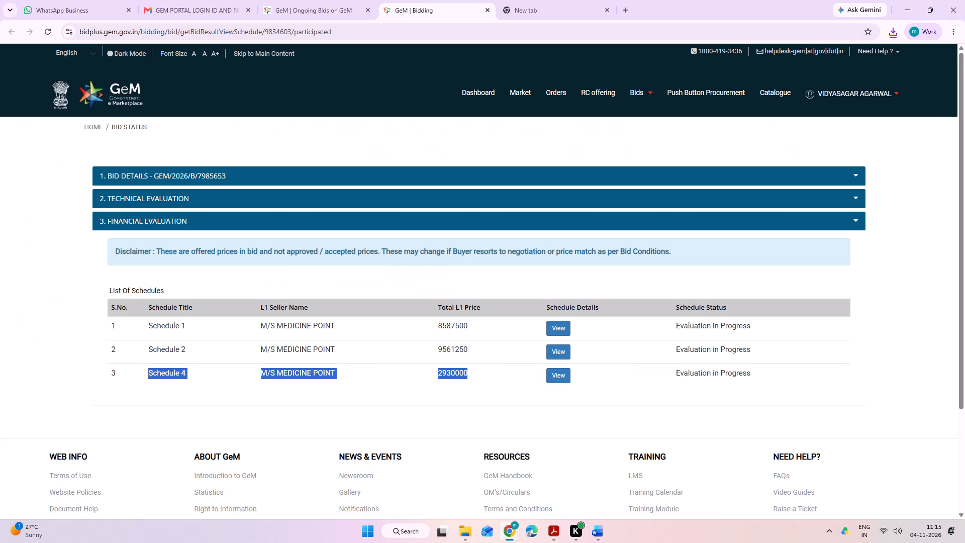
pyautogui.middleClick(446, 6)
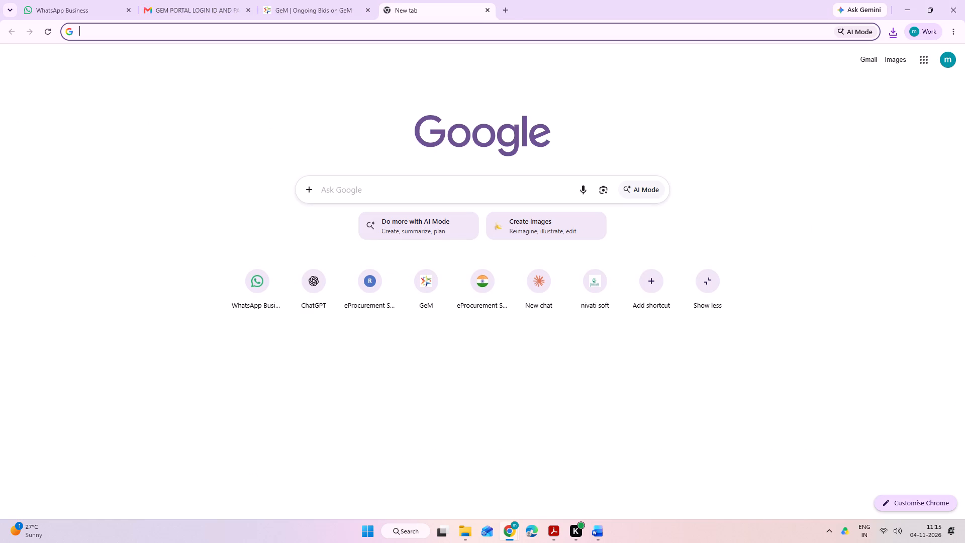
pyautogui.middleClick(344, 7)
# Open the iLovePDF website in the empty browser tab.
pyautogui.click(329, 26)
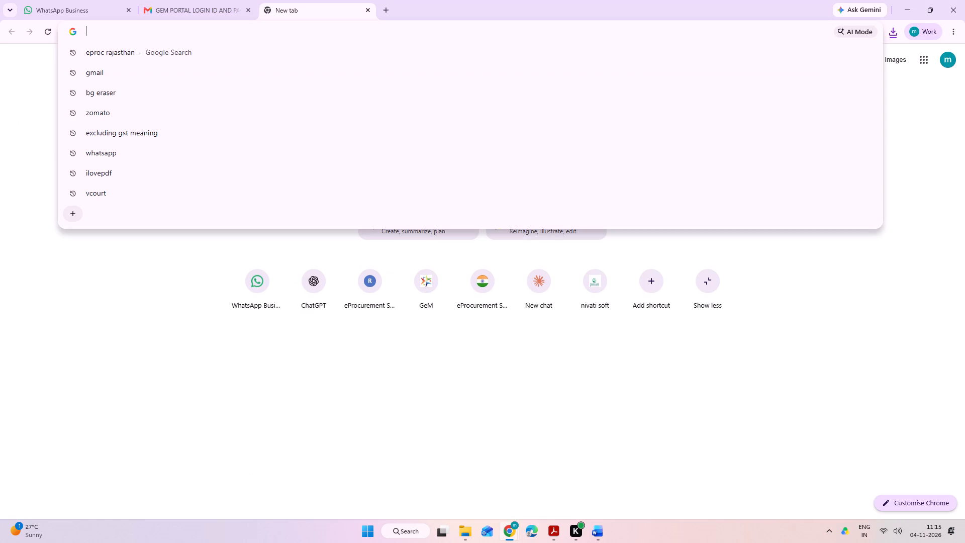
pyautogui.write('I')
pyautogui.press('space')
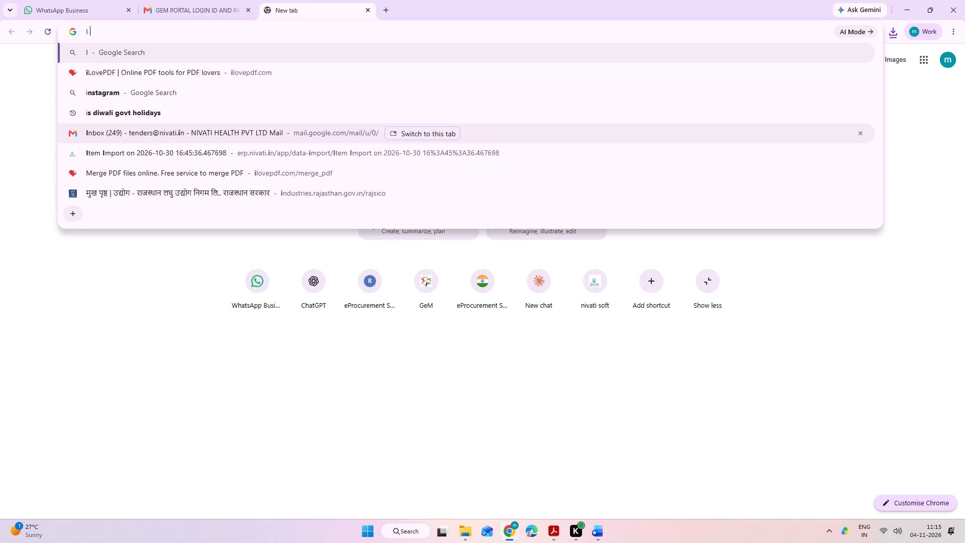
pyautogui.write('LO')
pyautogui.press('Return')
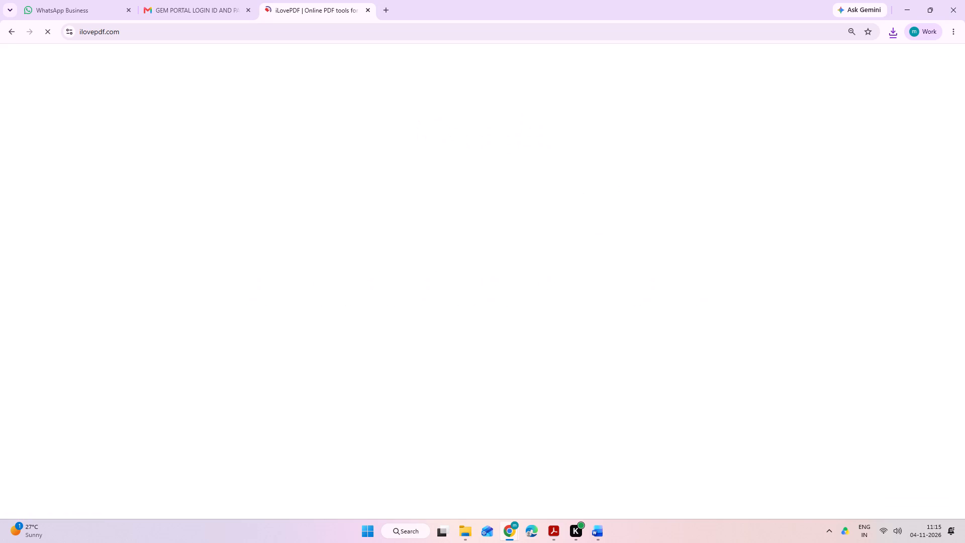
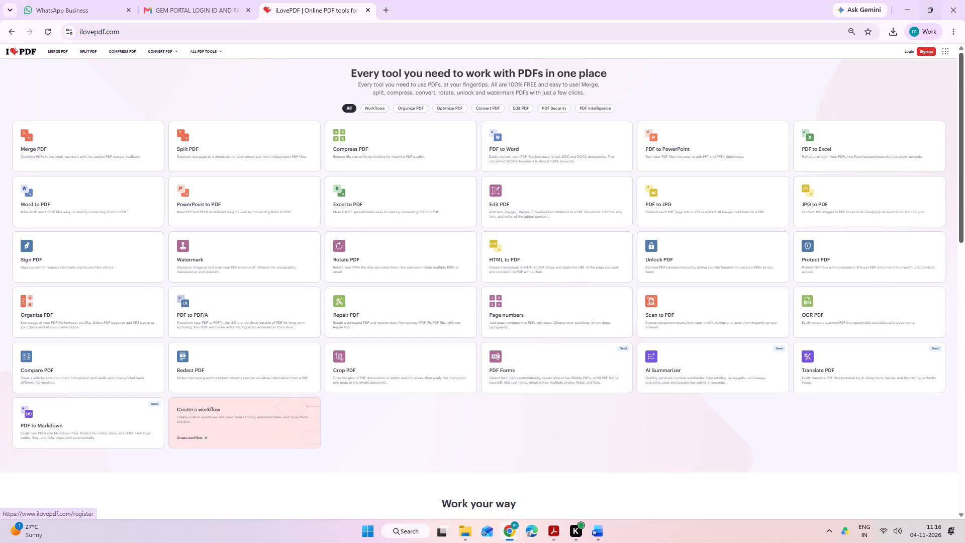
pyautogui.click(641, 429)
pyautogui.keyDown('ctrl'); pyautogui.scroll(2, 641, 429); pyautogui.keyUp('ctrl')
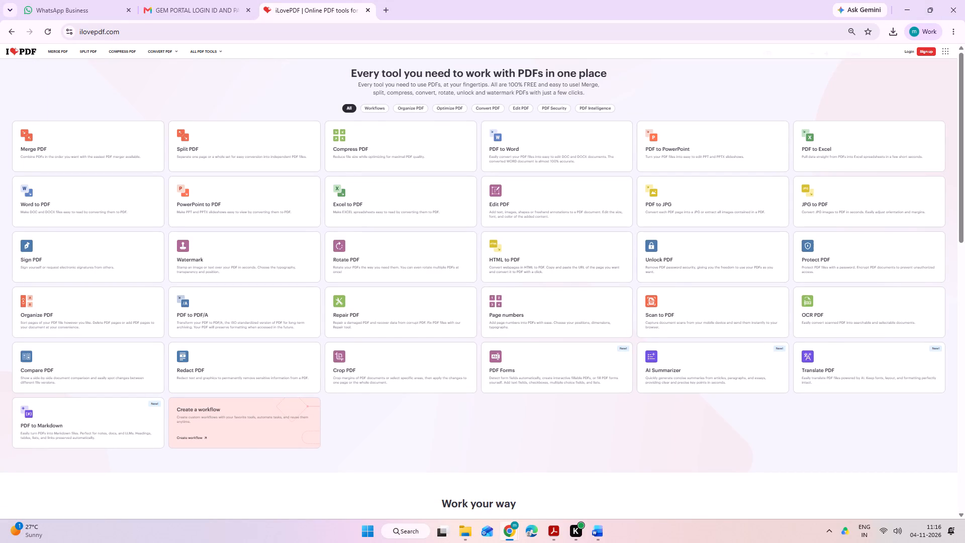
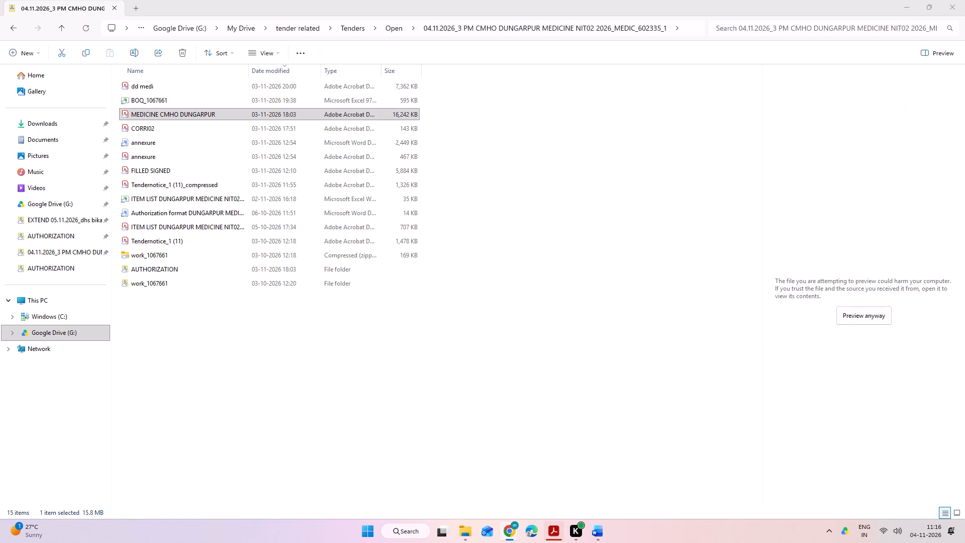
# Add the MEDICINE CMHO DUNGARPUR PDF to the iLovePDF merge and place it before the stamp medi Dungarpur file.
pyautogui.moveTo(145, 112); pyautogui.dragTo(228, 195)
pyautogui.hotkey('alt', 'Tab')
pyautogui.keyDown('alt'); pyautogui.click(182, 120); pyautogui.keyUp('alt')
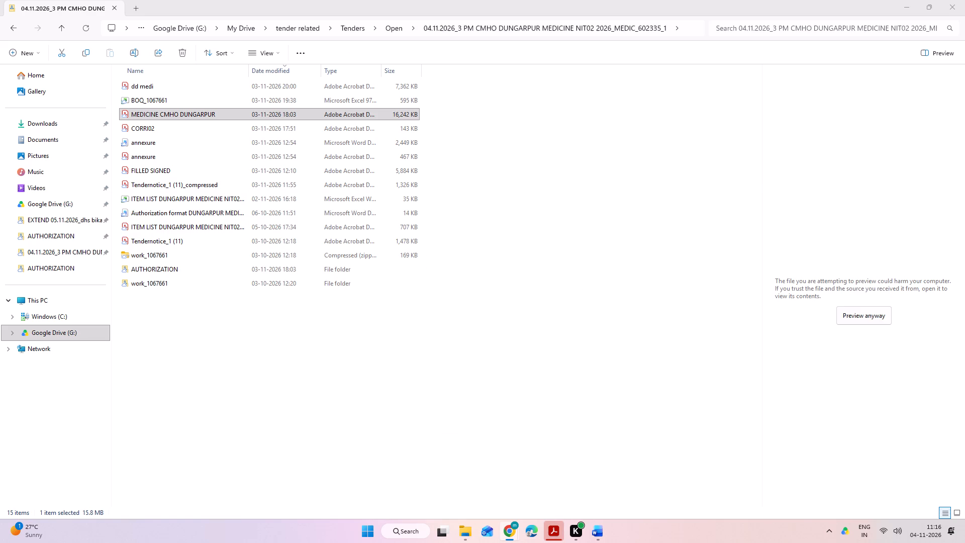
pyautogui.keyDown('alt'); pyautogui.moveTo(154, 111); pyautogui.dragTo(196, 134); pyautogui.keyUp('alt')
pyautogui.click(543, 144)
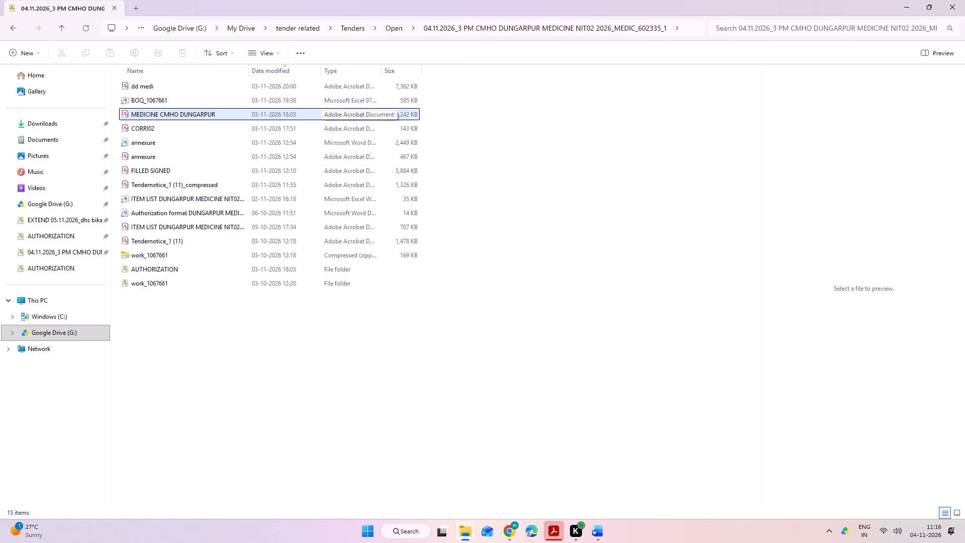
pyautogui.moveTo(199, 112); pyautogui.dragTo(335, 252)
pyautogui.hotkey('alt', 'Tab')
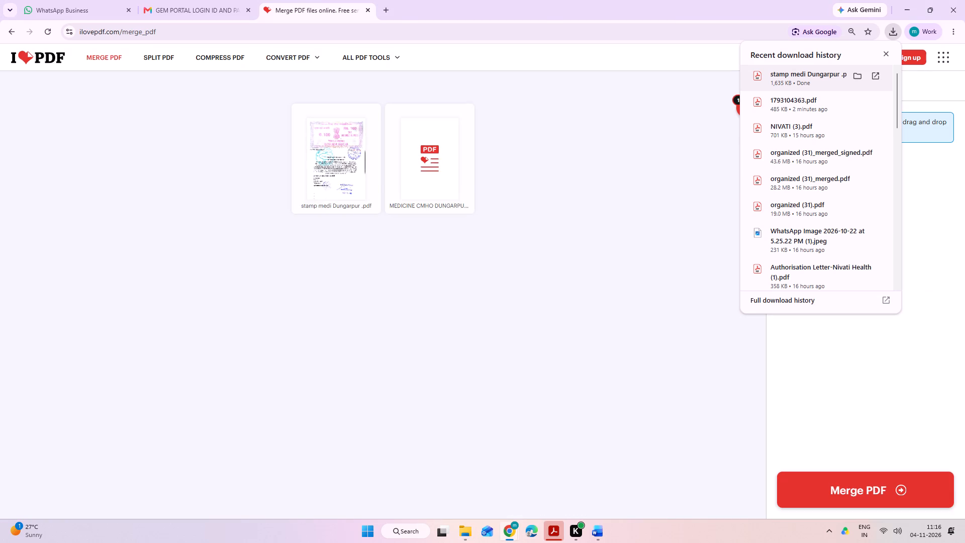
pyautogui.moveTo(425, 188); pyautogui.dragTo(319, 184)
pyautogui.click(389, 269)
# Return to the CMHO DUNGARPUR MEDICINE tender folder in File Explorer and refresh its file list.
pyautogui.hotkey('alt', 'Tab')
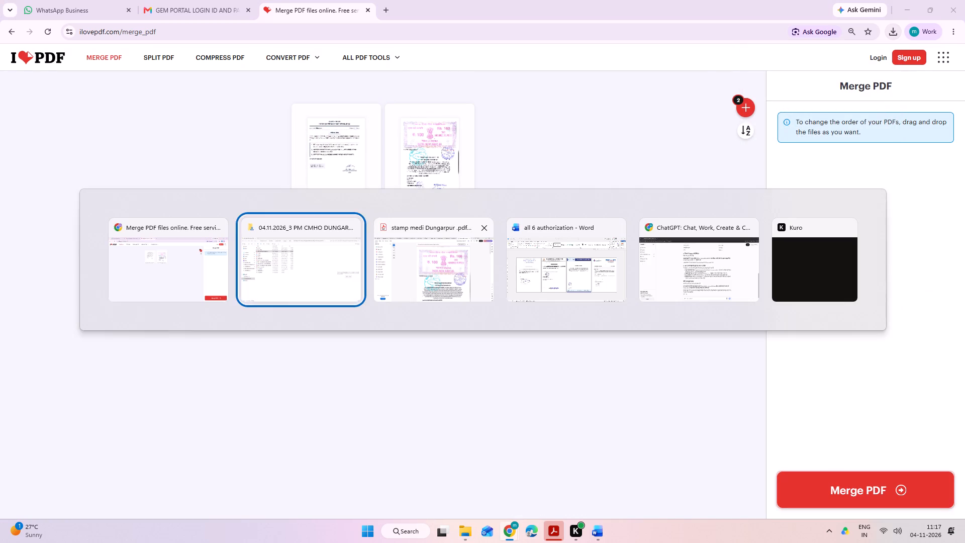
pyautogui.hotkey('alt', 'Tab')
pyautogui.hotkey('alt', 'Tab')
pyautogui.hotkey('alt', 'Tab')
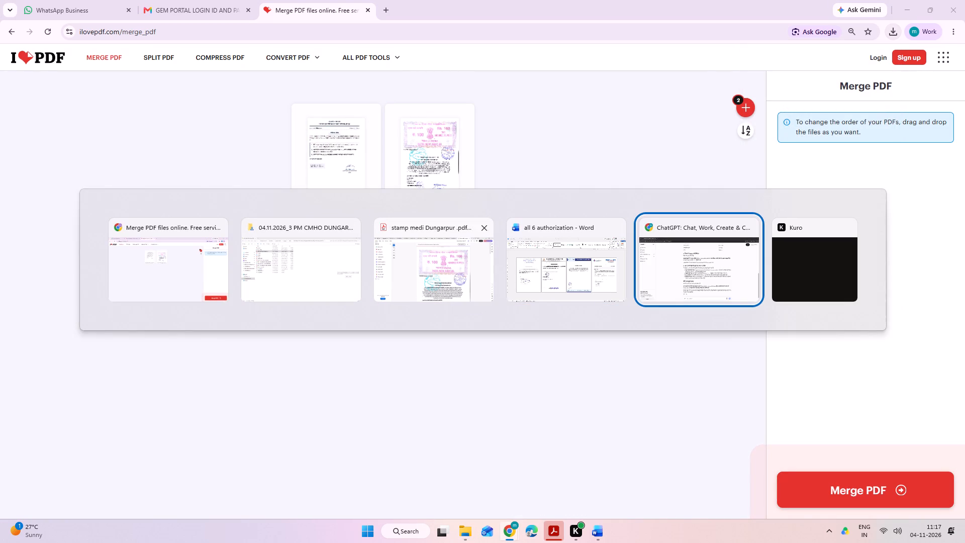
pyautogui.keyDown('alt'); pyautogui.click(282, 267); pyautogui.keyUp('alt')
pyautogui.click(191, 88)
pyautogui.click(152, 83)
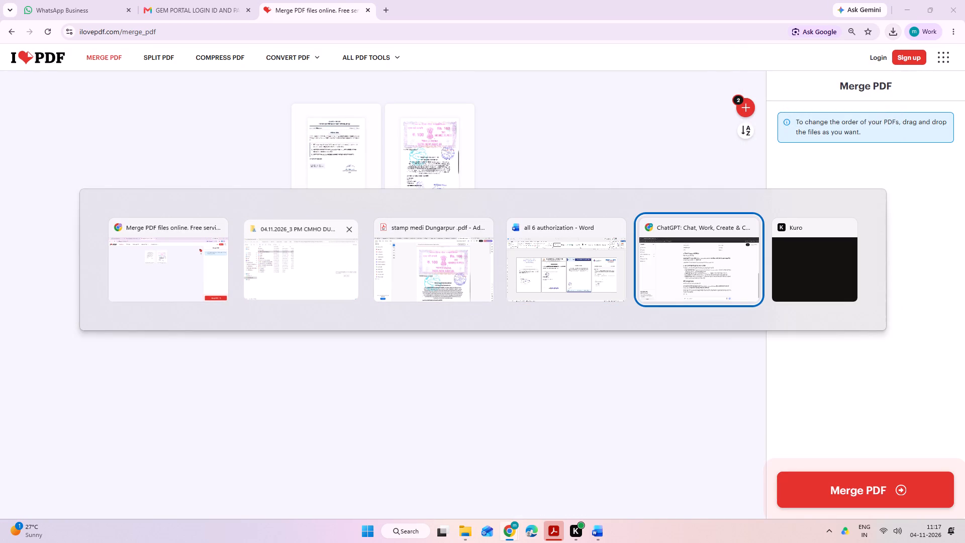
pyautogui.rightClick(465, 149)
pyautogui.rightClick(506, 217)
pyautogui.rightClick(506, 217)
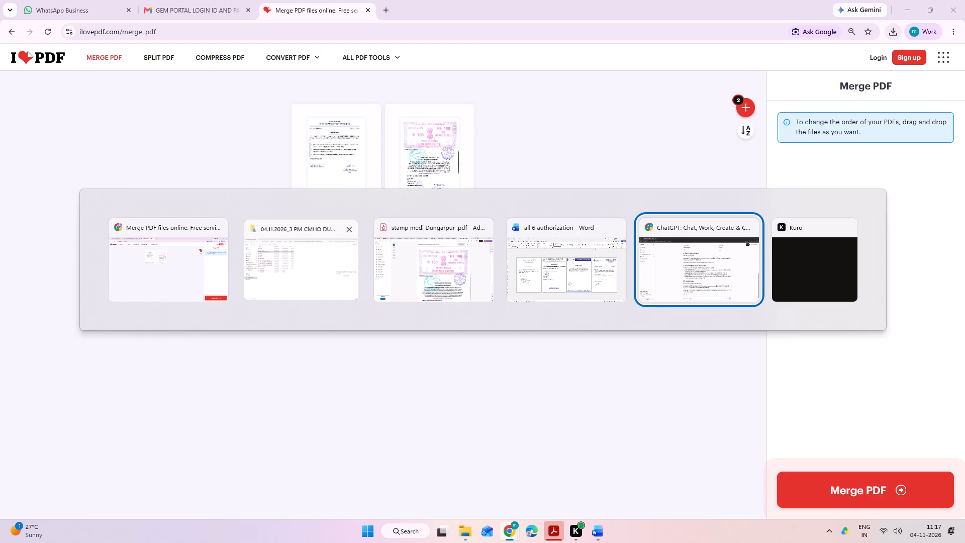
pyautogui.rightClick(506, 217)
pyautogui.rightClick(506, 217)
pyautogui.press('super+d')
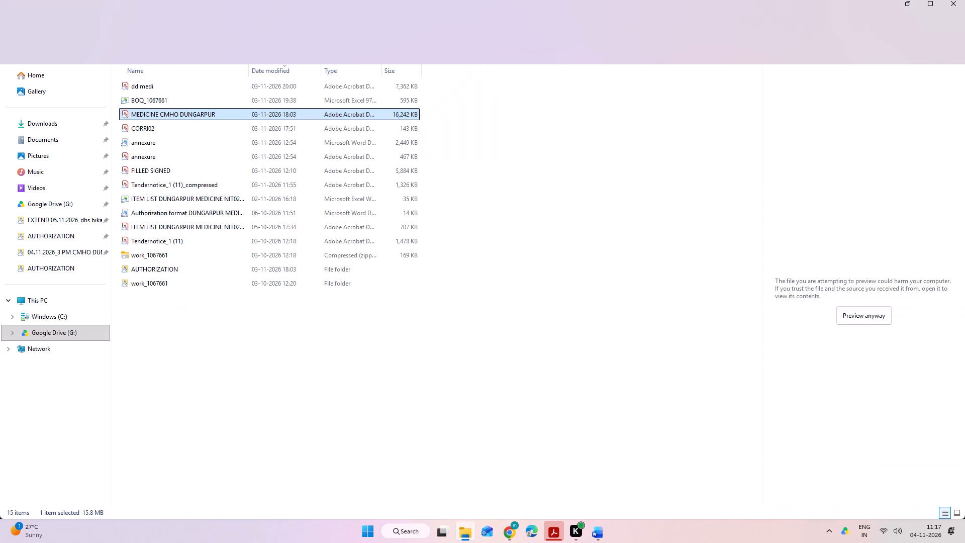
pyautogui.hotkey('alt', 'Tab')
pyautogui.hotkey('alt', 'Tab')
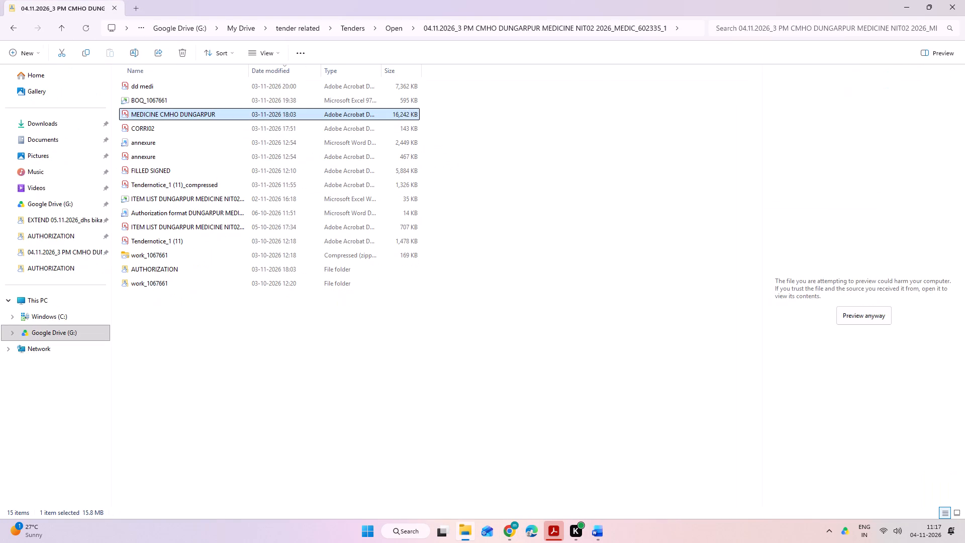
pyautogui.rightClick(537, 180)
pyautogui.click(569, 302)
pyautogui.click(553, 220)
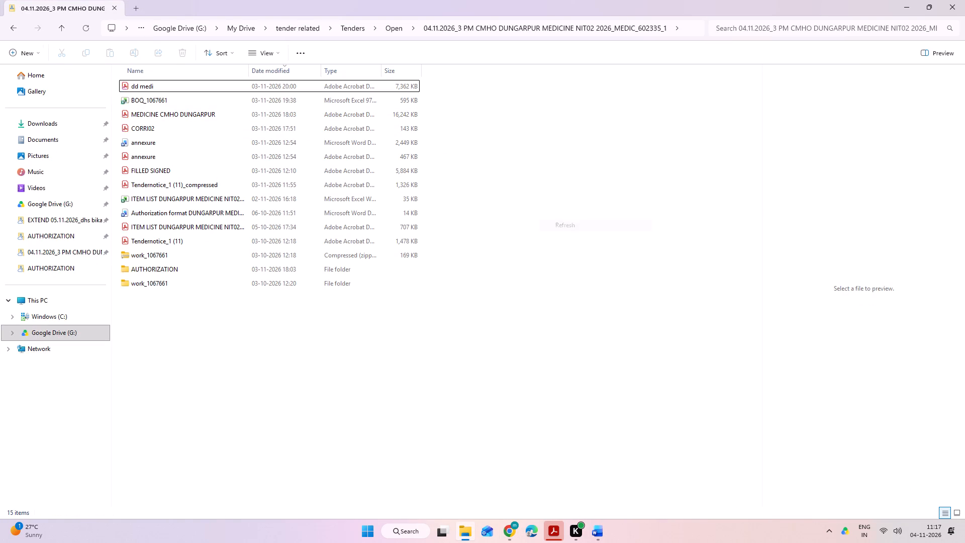
pyautogui.rightClick(496, 158)
pyautogui.click(557, 272)
pyautogui.click(529, 206)
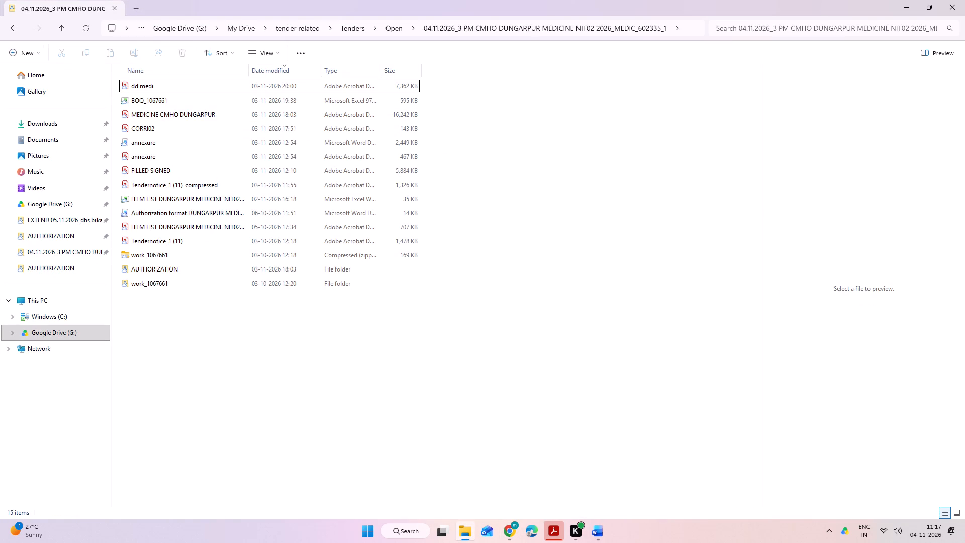
# Add the dd medi PDF to the iLovePDF merge and place it first, before MEDICINE CMHO DUNGARPUR.
pyautogui.click(161, 87)
pyautogui.moveTo(137, 85); pyautogui.dragTo(173, 104)
pyautogui.hotkey('alt', 'Tab')
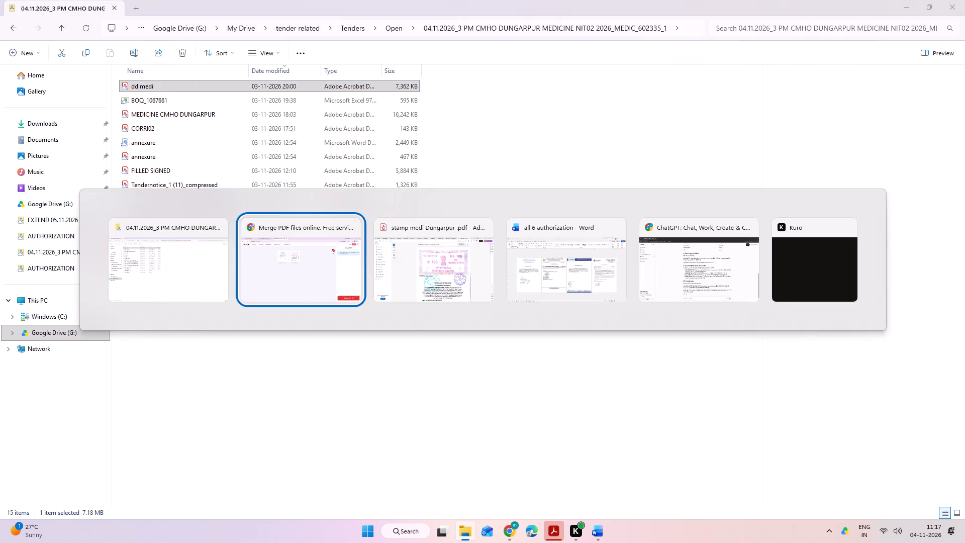
pyautogui.moveTo(173, 104); pyautogui.dragTo(301, 241)
pyautogui.moveTo(479, 180); pyautogui.dragTo(239, 173)
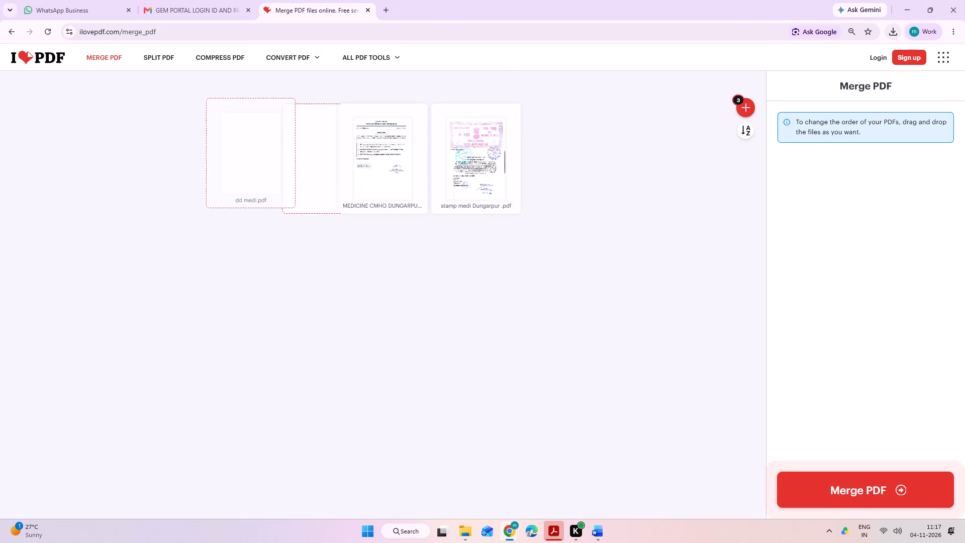
pyautogui.moveTo(239, 173); pyautogui.dragTo(230, 172)
pyautogui.click(357, 234)
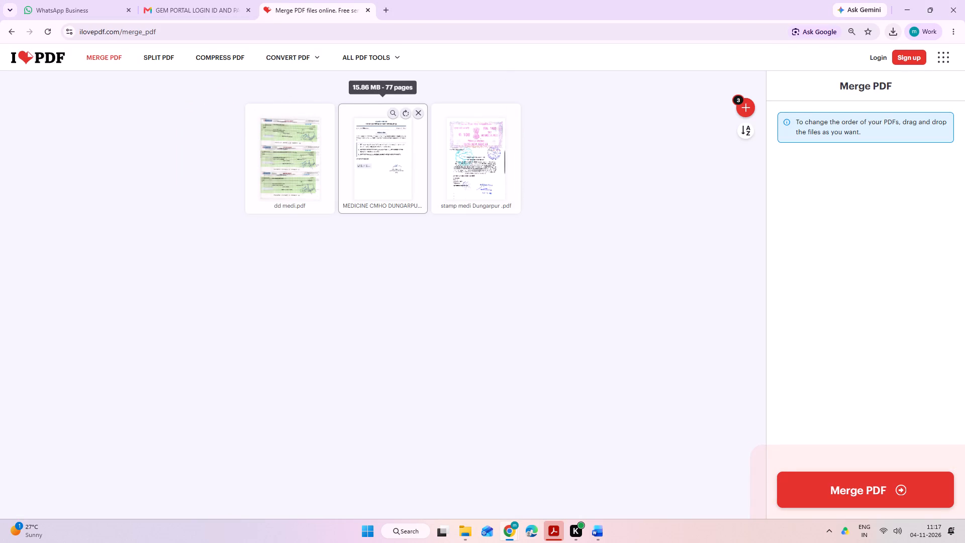
# Open the MEDICINE CMHO DUNGARPUR PDF in Acrobat and view its last page.
pyautogui.hotkey('alt', 'Tab')
pyautogui.doubleClick(232, 114)
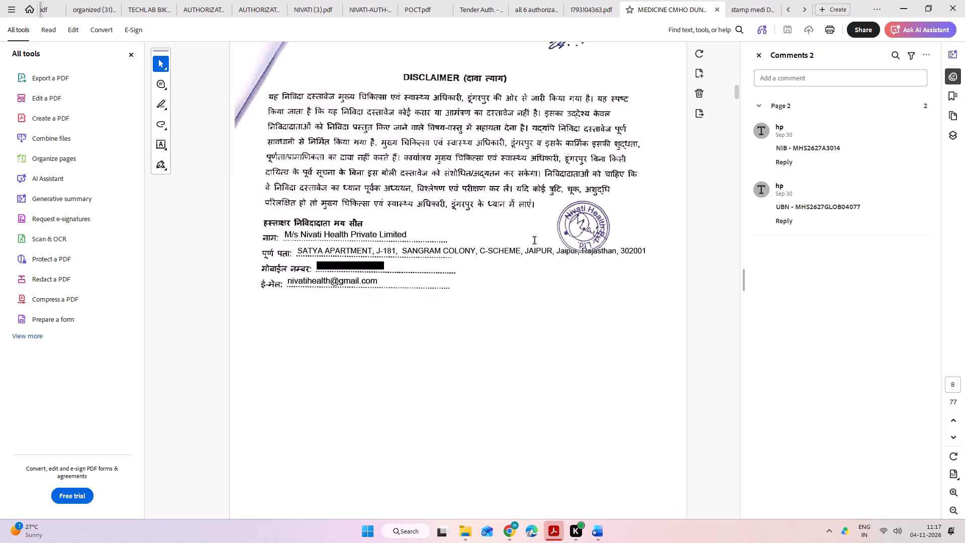
pyautogui.moveTo(735, 93); pyautogui.dragTo(735, 93)
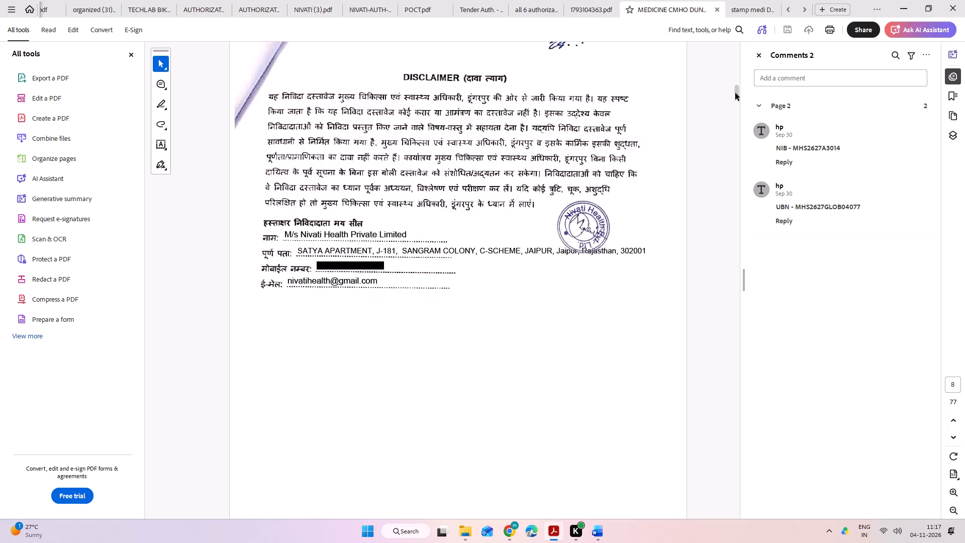
pyautogui.moveTo(735, 93); pyautogui.dragTo(734, 514)
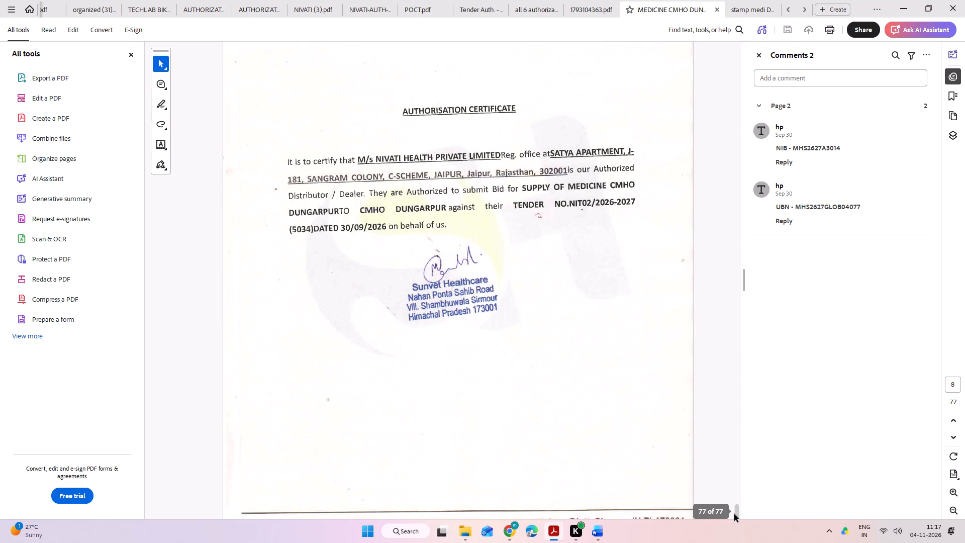
pyautogui.moveTo(734, 514); pyautogui.dragTo(737, 519)
# Switch to Chrome and open the Smallpdf Merge page in a new tab.
pyautogui.hotkey('alt', 'Tab')
pyautogui.hotkey('alt', 'Tab')
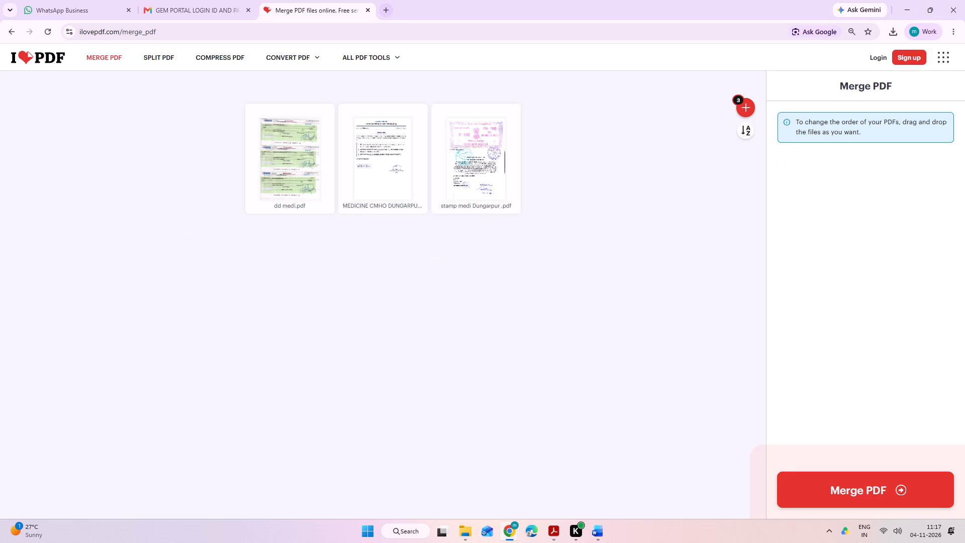
pyautogui.click(379, 3)
pyautogui.click(397, 26)
pyautogui.write('MERGE')
pyautogui.press('Return')
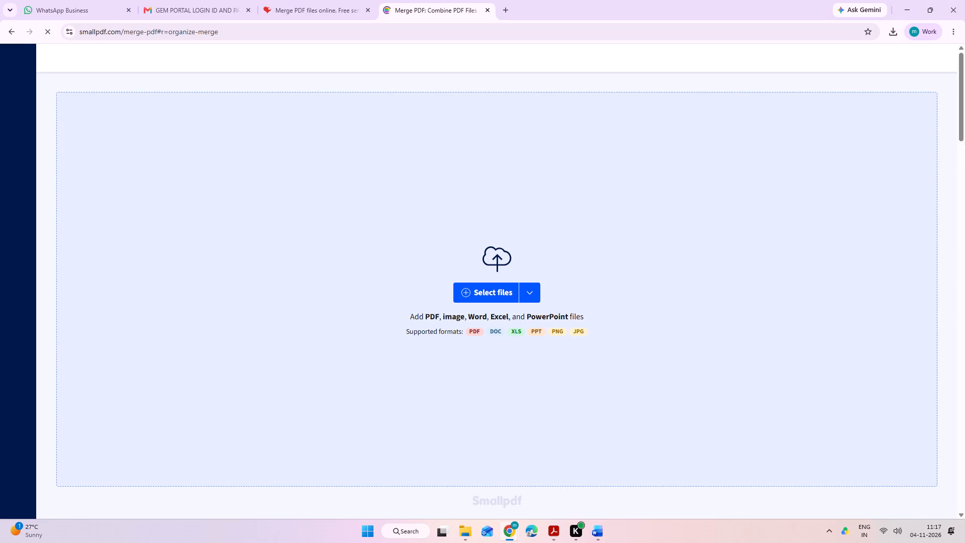
# Add the dd medi and MEDICINE CMHO DUNGARPUR PDFs from the tender folder to the Smallpdf merge together.
pyautogui.hotkey('alt', 'Tab')
pyautogui.hotkey('alt', 'Tab')
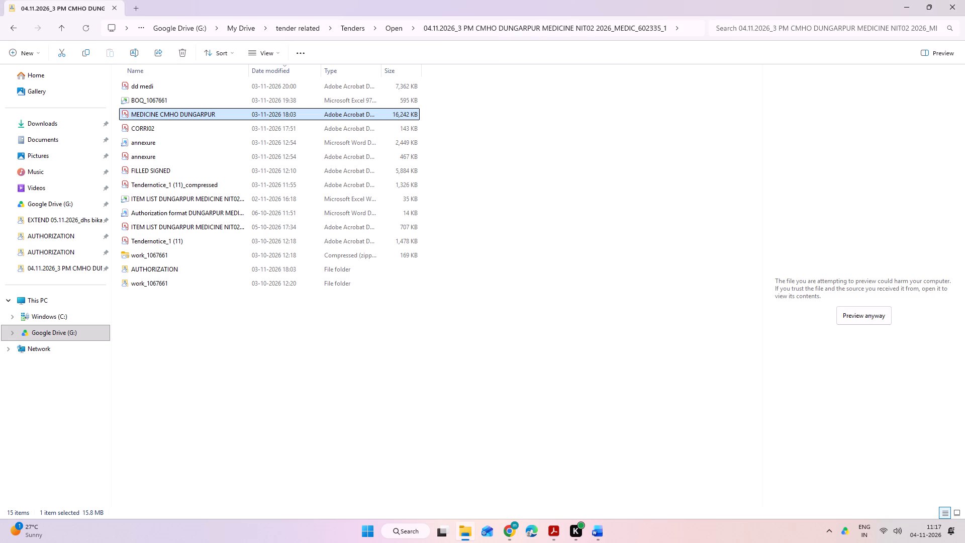
pyautogui.click(151, 87)
pyautogui.keyDown('ctrl'); pyautogui.click(154, 116); pyautogui.keyUp('ctrl')
pyautogui.moveTo(135, 114); pyautogui.dragTo(146, 116)
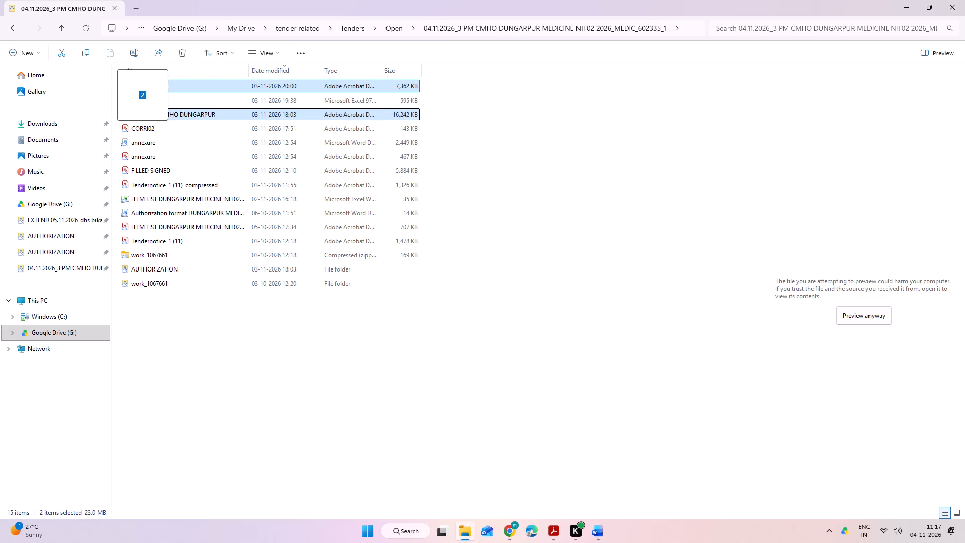
pyautogui.moveTo(146, 116); pyautogui.dragTo(281, 228)
pyautogui.hotkey('alt', 'Tab')
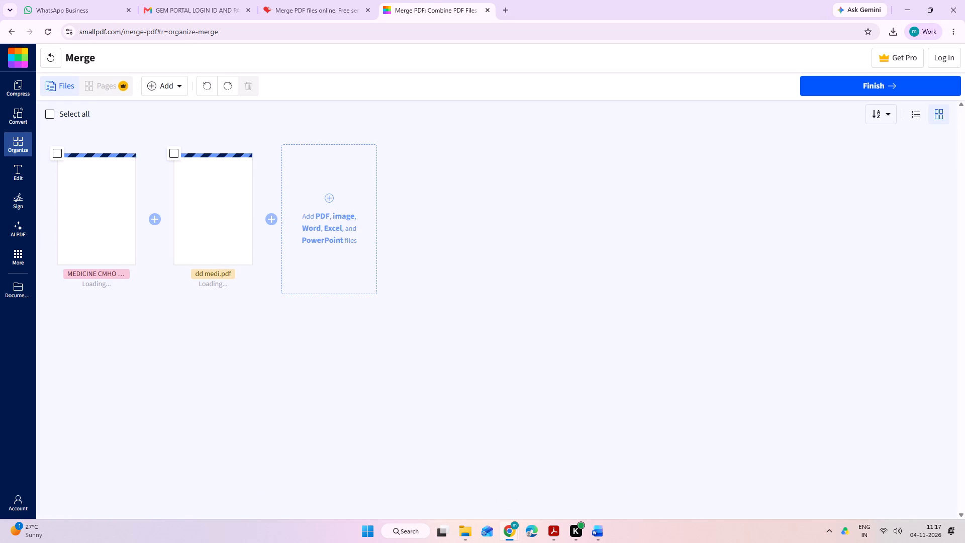
# Add the downloaded stamp medi Dungarpur PDF to the Smallpdf merge.
pyautogui.click(892, 28)
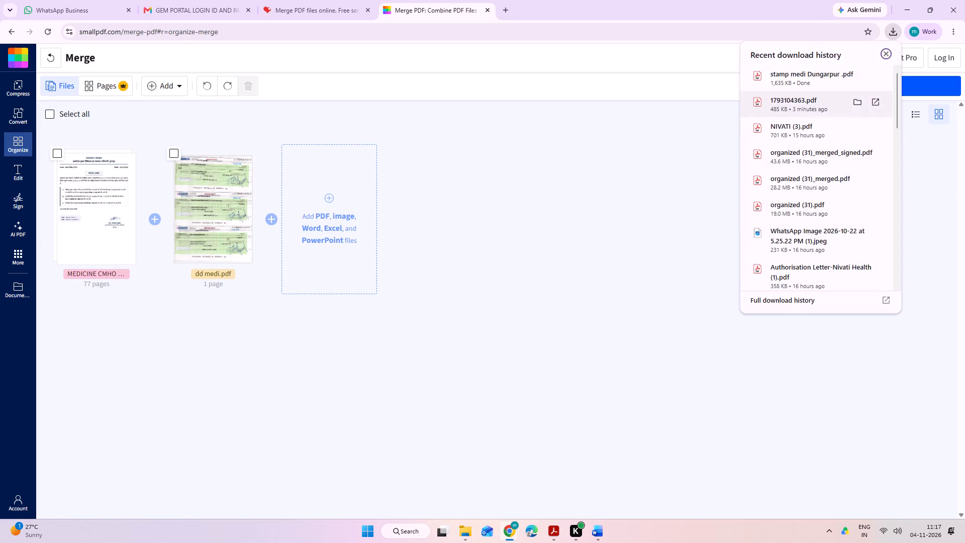
pyautogui.moveTo(793, 79); pyautogui.dragTo(522, 202)
# Move dd medi.pdf to the first place in the Smallpdf merge order, ahead of MEDICINE CMHO DUNGARPUR.
pyautogui.moveTo(229, 215); pyautogui.dragTo(172, 211)
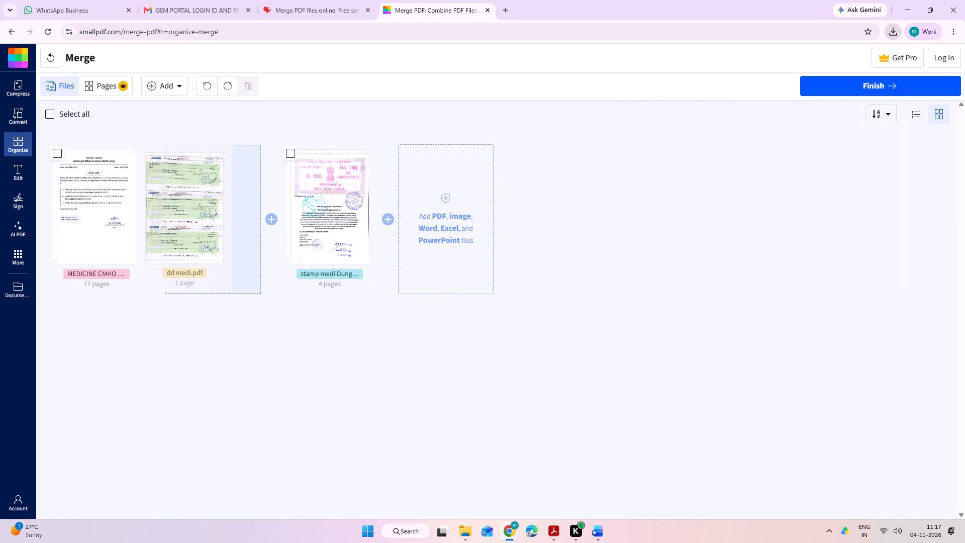
pyautogui.moveTo(172, 211); pyautogui.dragTo(120, 208)
pyautogui.click(651, 234)
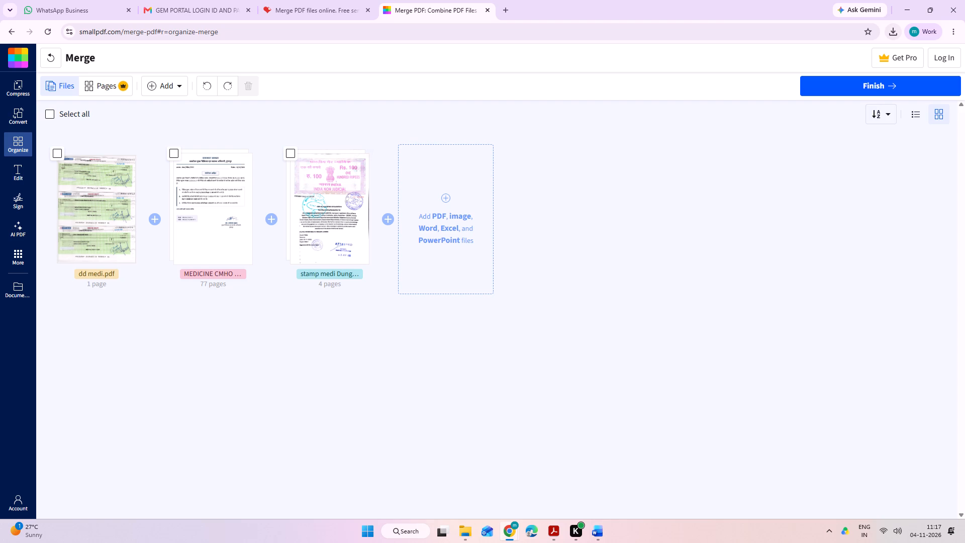
# Examine the manufacturers' authorisation certificates on the last pages of the MEDICINE CMHO DUNGARPUR PDF in Acrobat.
pyautogui.hotkey('alt', 'Tab')
pyautogui.hotkey('alt', 'Tab')
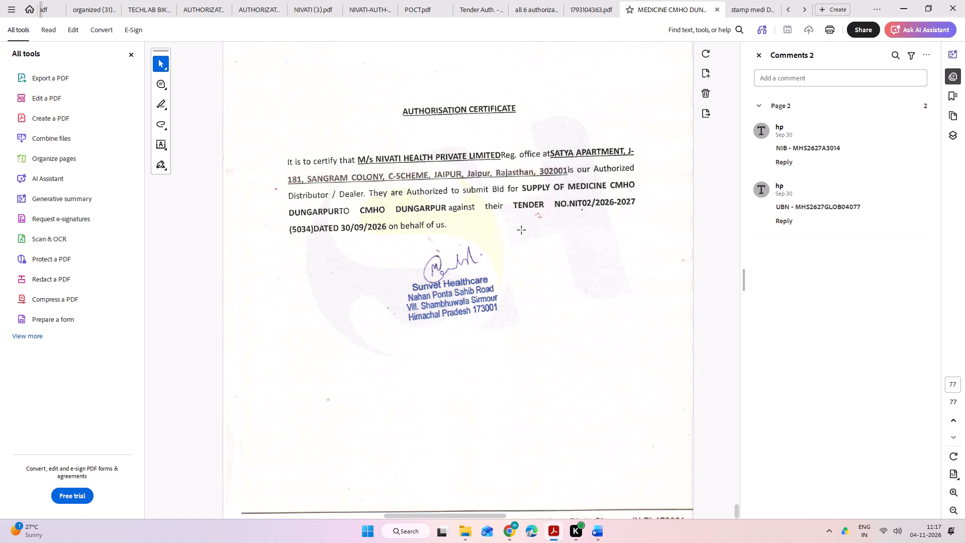
pyautogui.scroll(-2, 522, 231)
pyautogui.scroll(2, 522, 231)
pyautogui.click(522, 231)
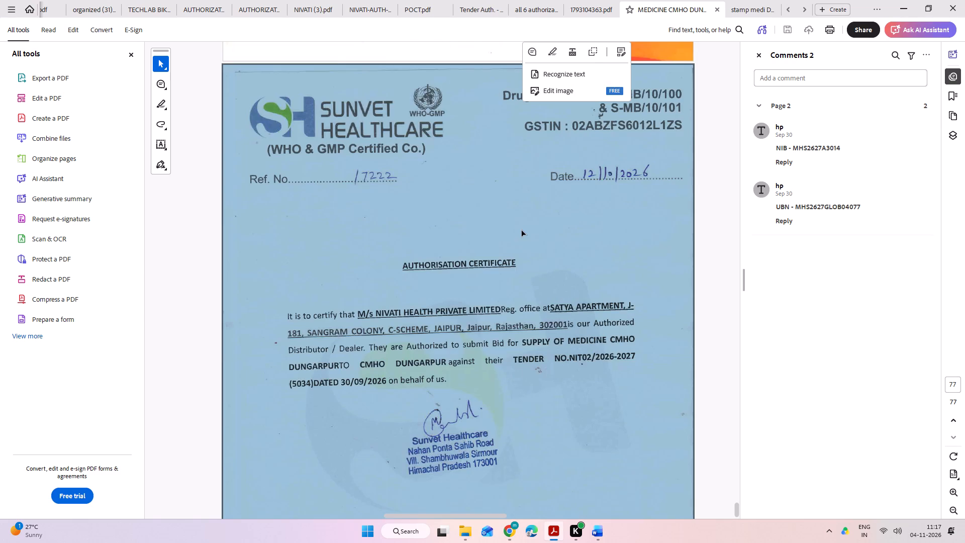
pyautogui.press('pageup')
pyautogui.press('pageup')
pyautogui.press('pageup')
pyautogui.press('pageup')
pyautogui.press('pageup')
pyautogui.press('pageup')
pyautogui.press('pageup')
pyautogui.press('pageup')
pyautogui.press('pageup')
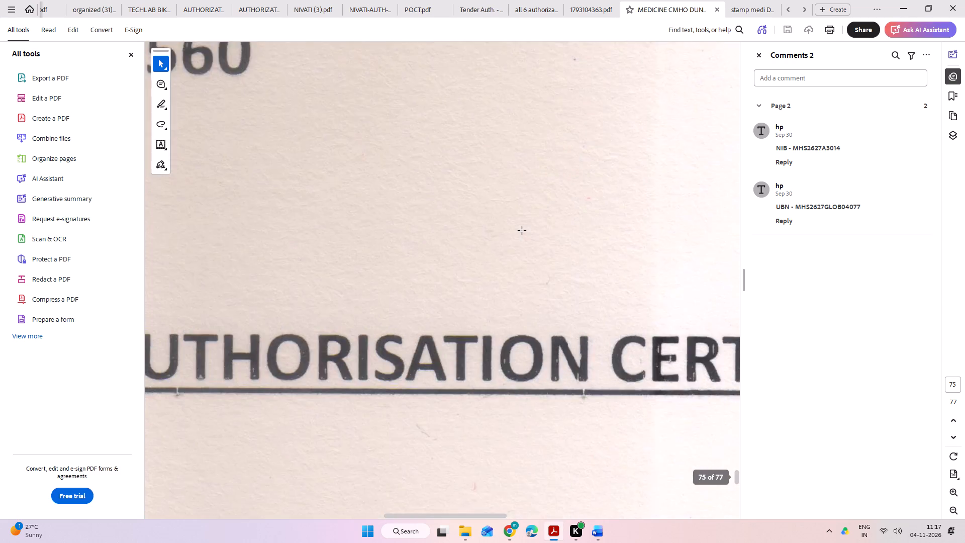
pyautogui.press('pageup')
pyautogui.press('pageup')
pyautogui.press('pageup')
pyautogui.press('pageup')
pyautogui.press('pageup')
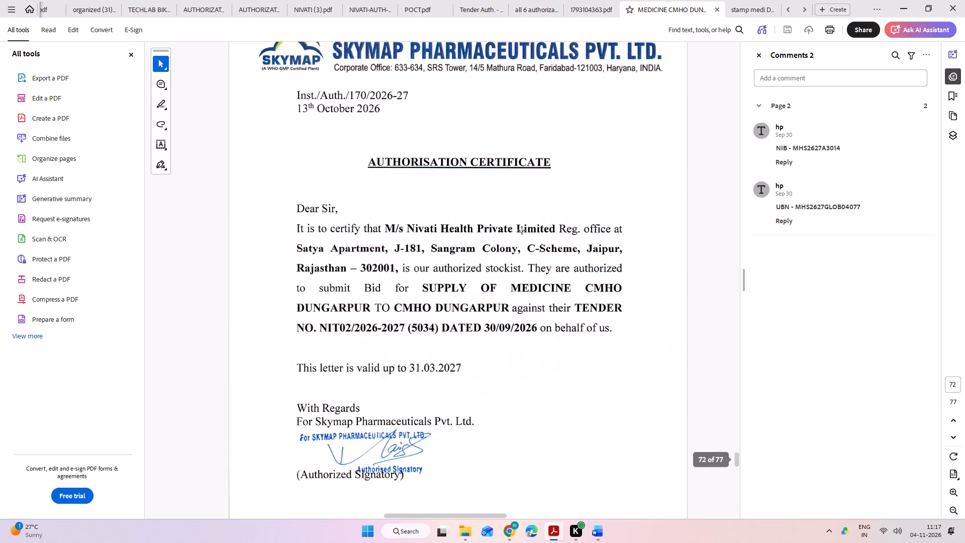
pyautogui.press('pageup')
pyautogui.press('pageup')
pyautogui.press('pagedown')
pyautogui.press('pagedown')
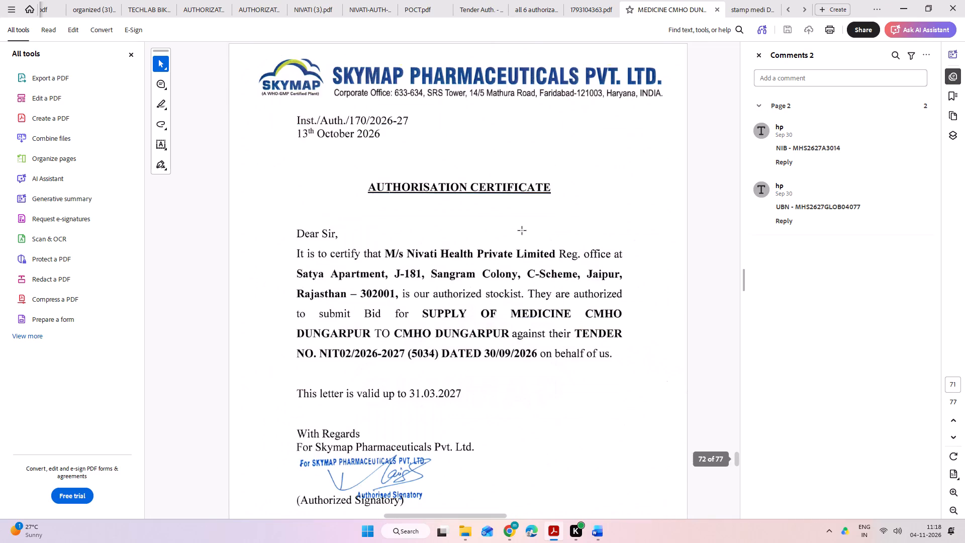
pyautogui.keyDown('ctrl'); pyautogui.scroll(-4, 523, 231); pyautogui.keyUp('ctrl')
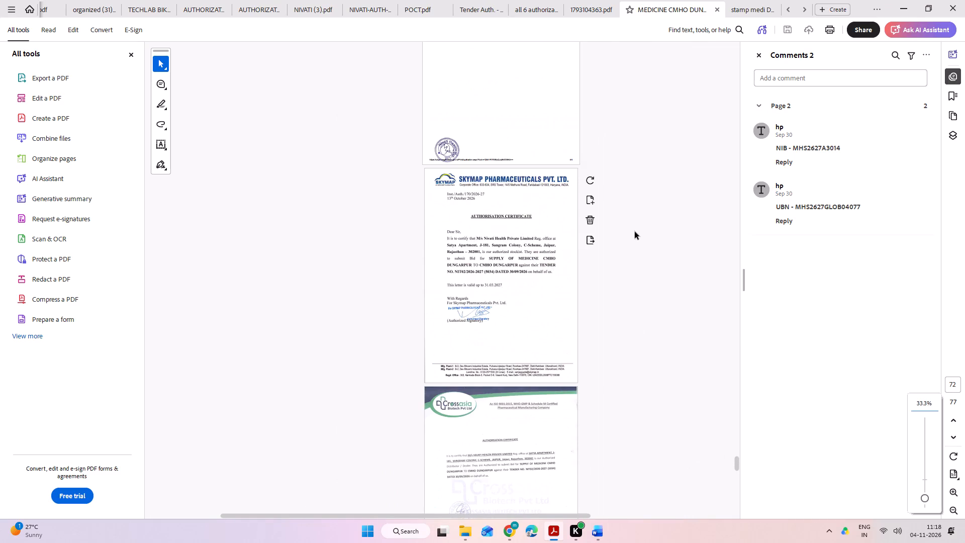
# Open the GMP ALL folder inside the tender related folder in File Explorer.
pyautogui.hotkey('alt', 'Tab')
pyautogui.hotkey('alt', 'Tab')
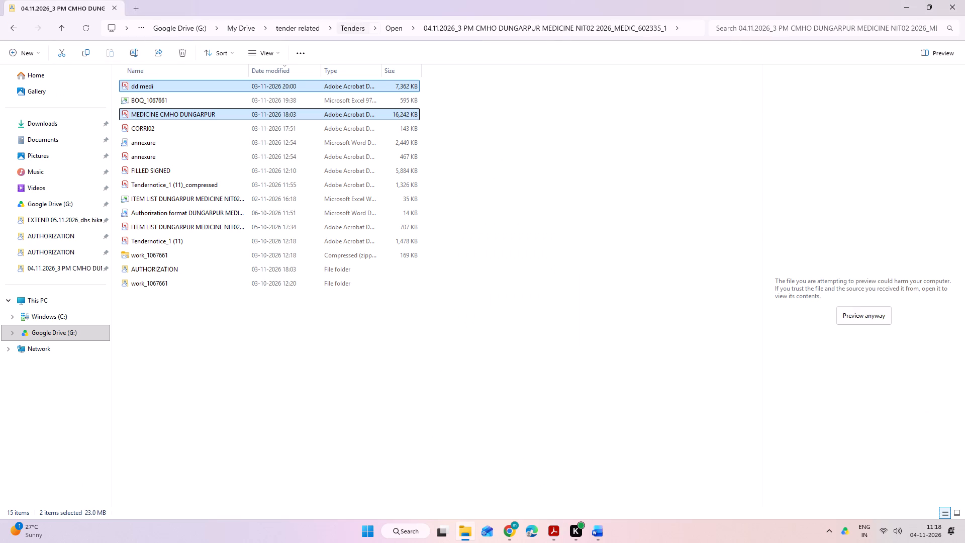
pyautogui.click(309, 28)
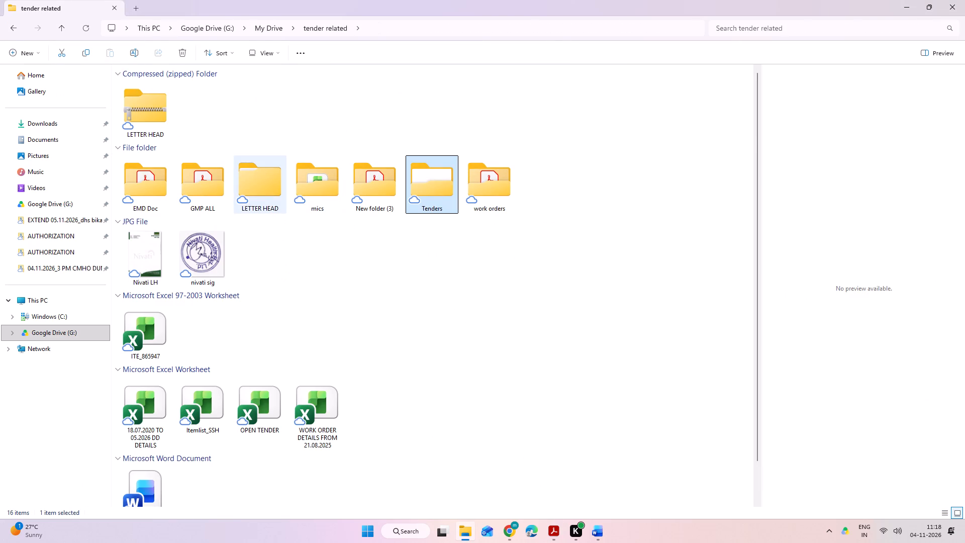
pyautogui.doubleClick(211, 190)
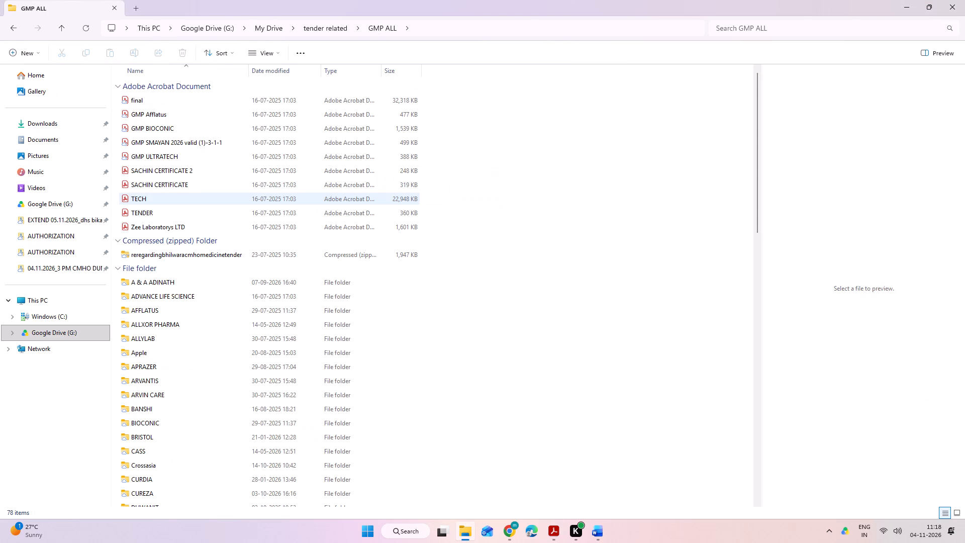
# Add the ilovepdf_merged - 2025-11-27T165413.792 PDF from the SKYMAP folder in GMP ALL to the Smallpdf merge.
pyautogui.write('SS')
pyautogui.press('s')
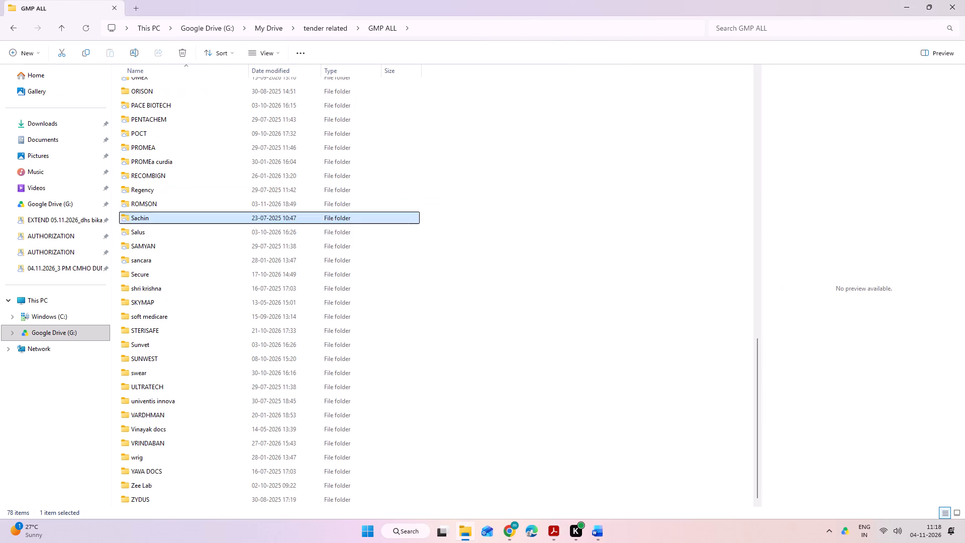
pyautogui.press('s')
pyautogui.press('s')
pyautogui.press('s')
pyautogui.press('s')
pyautogui.press('s')
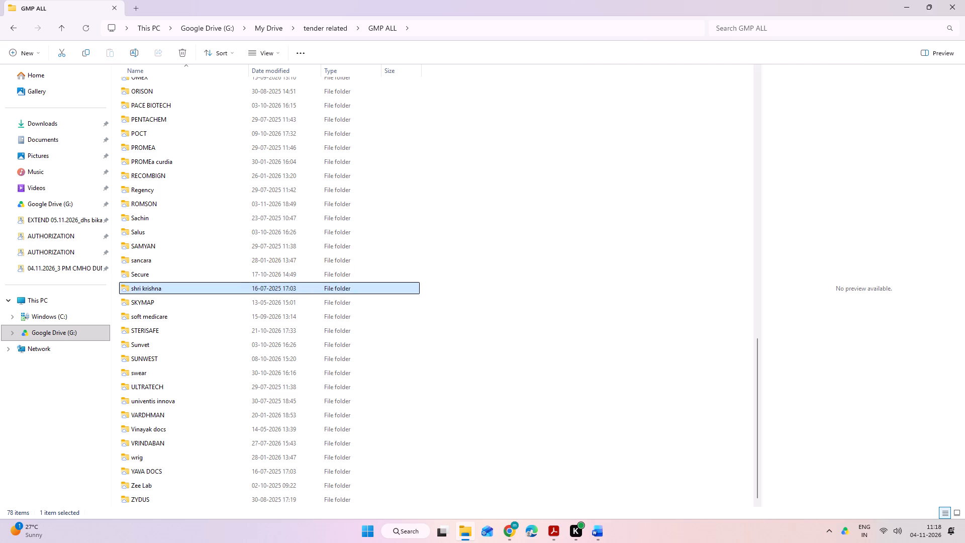
pyautogui.doubleClick(156, 302)
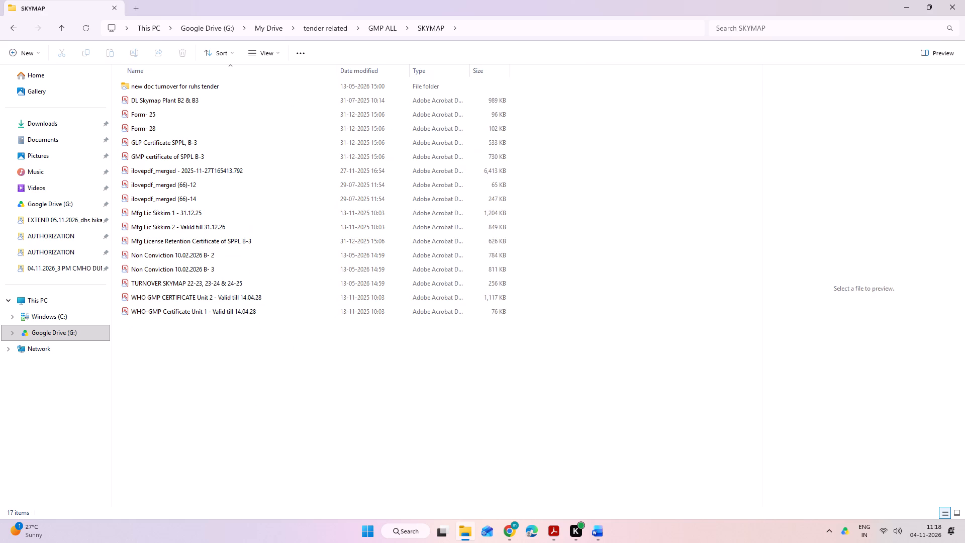
pyautogui.click(410, 175)
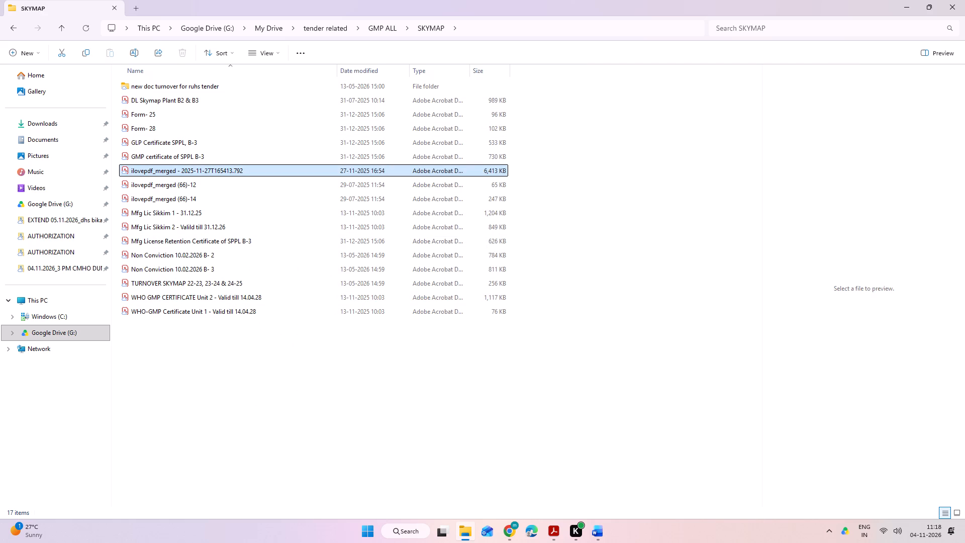
pyautogui.moveTo(204, 171); pyautogui.dragTo(263, 205)
pyautogui.hotkey('alt', 'Tab')
pyautogui.hotkey('alt', 'Tab')
pyautogui.hotkey('alt', 'Tab')
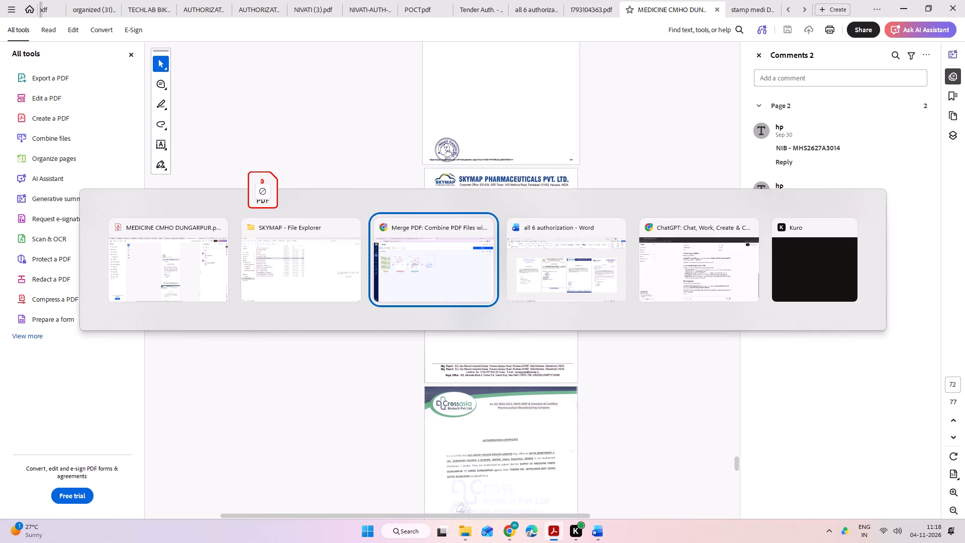
pyautogui.moveTo(263, 205); pyautogui.dragTo(429, 285)
# Move the added Skymap PDF ahead of the stamp medi Dungarpur PDF in the merge order.
pyautogui.moveTo(443, 227); pyautogui.dragTo(439, 227)
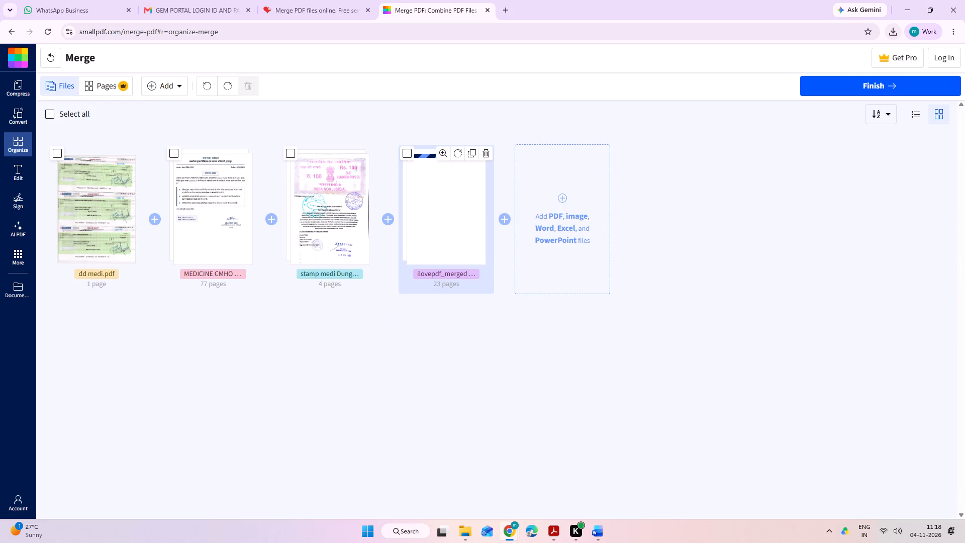
pyautogui.moveTo(439, 227); pyautogui.dragTo(329, 223)
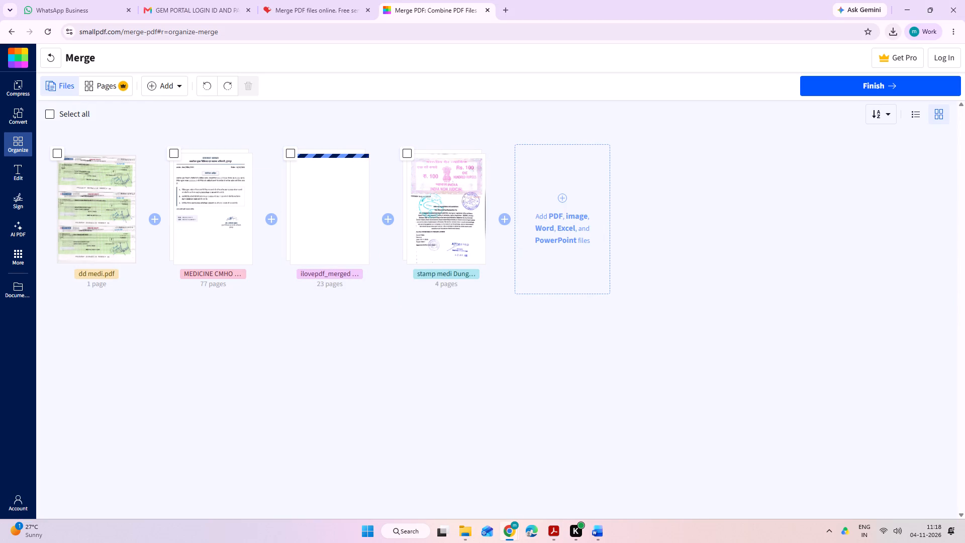
# Check the certificate after Skymap's in the MEDICINE CMHO DUNGARPUR PDF, and open the matching Crossasia folder in GMP ALL.
pyautogui.hotkey('alt', 'Tab')
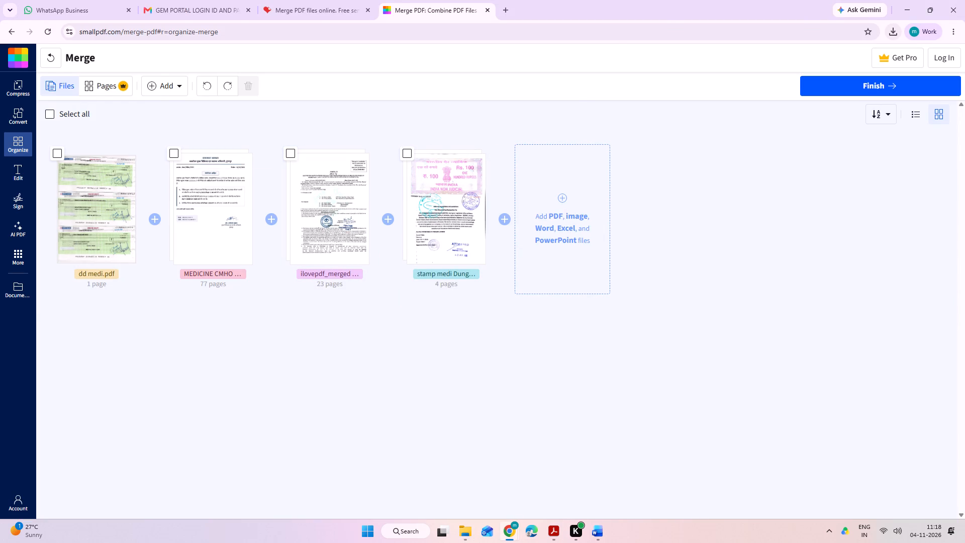
pyautogui.scroll(-4, 518, 295)
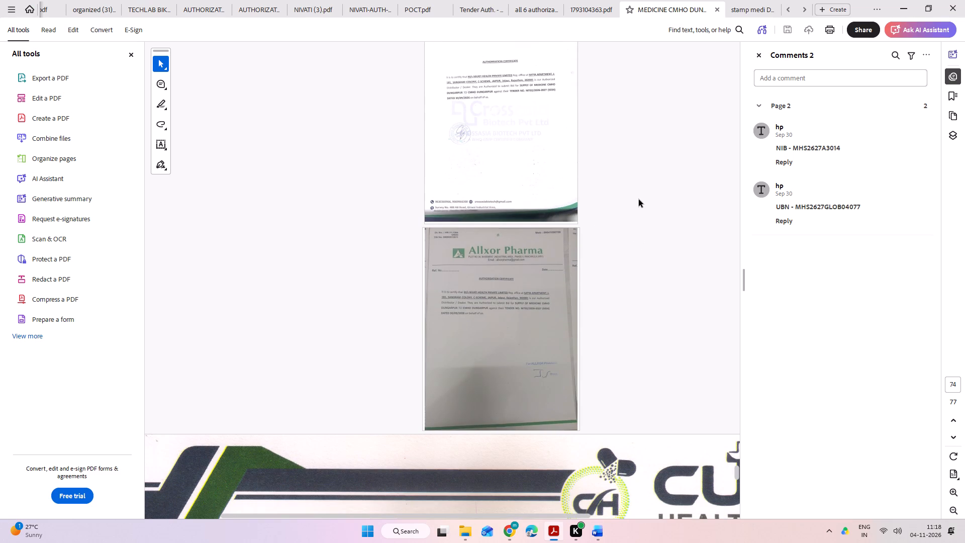
pyautogui.click(638, 199)
pyautogui.scroll(2, 638, 199)
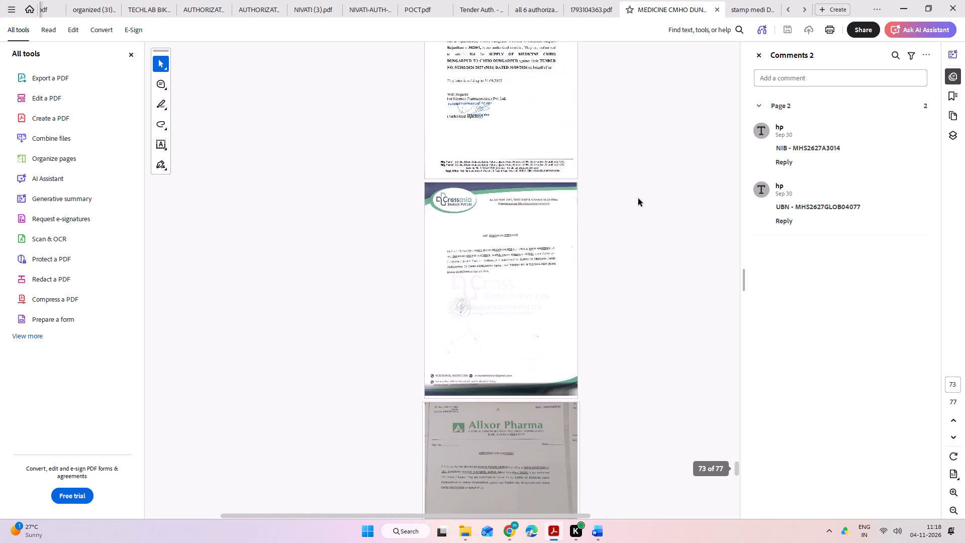
pyautogui.hotkey('alt', 'Tab')
pyautogui.hotkey('alt', 'Tab')
pyautogui.click(377, 28)
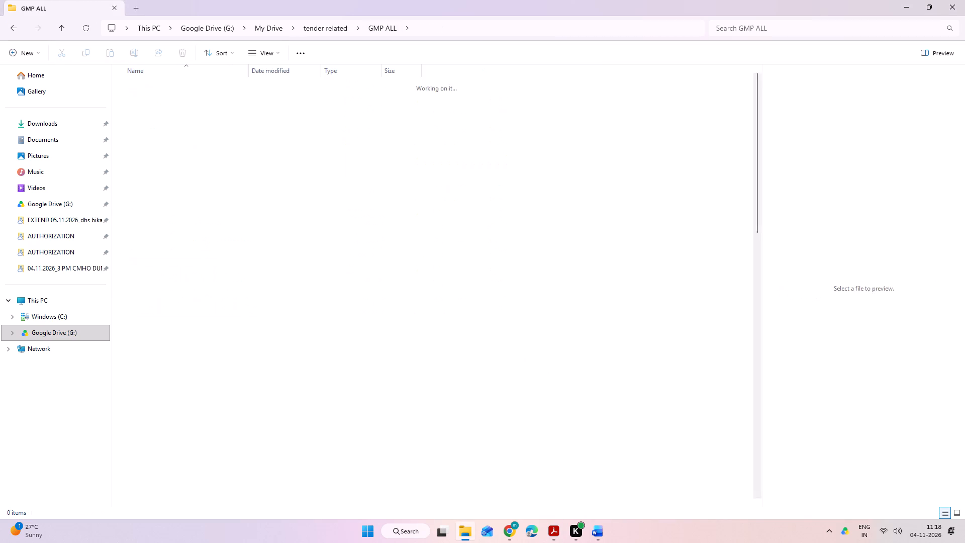
pyautogui.press('c')
pyautogui.press('c')
pyautogui.doubleClick(167, 95)
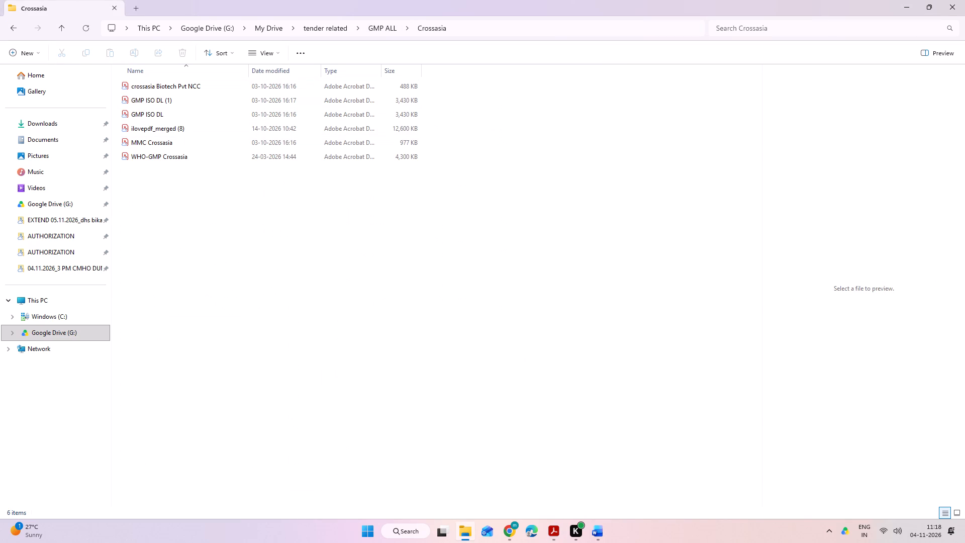
# Add the ilovepdf_merged (8) PDF from the Crossasia folder to the Smallpdf merge.
pyautogui.click(190, 159)
pyautogui.moveTo(157, 187); pyautogui.dragTo(154, 137)
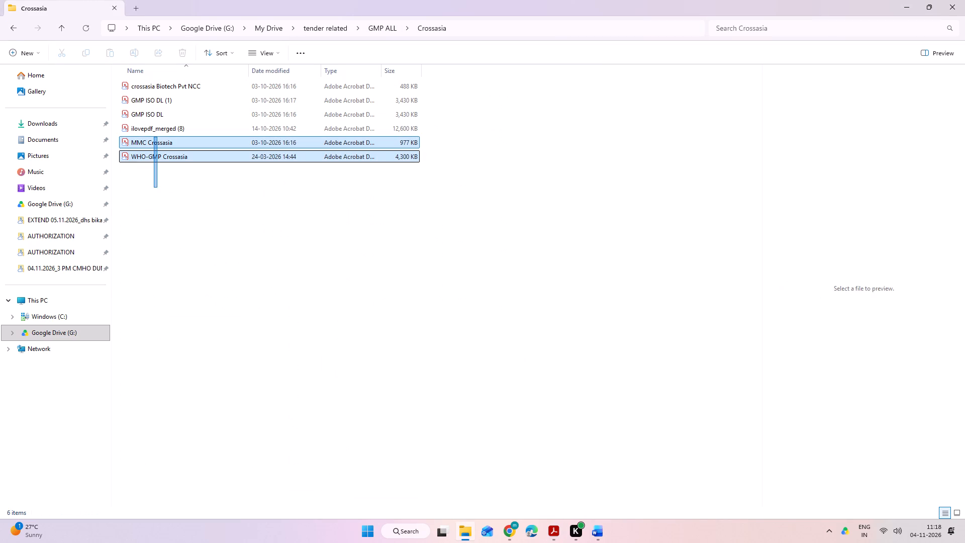
pyautogui.moveTo(154, 137); pyautogui.dragTo(154, 131)
pyautogui.moveTo(247, 285); pyautogui.dragTo(245, 278)
pyautogui.click(164, 132)
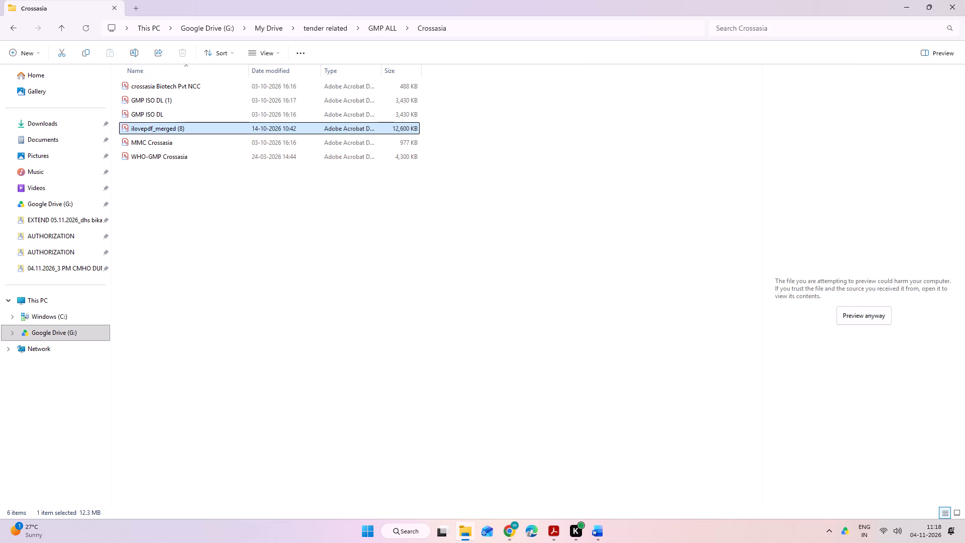
pyautogui.moveTo(127, 128); pyautogui.dragTo(399, 296)
pyautogui.hotkey('alt', 'Tab')
pyautogui.hotkey('alt', 'Tab')
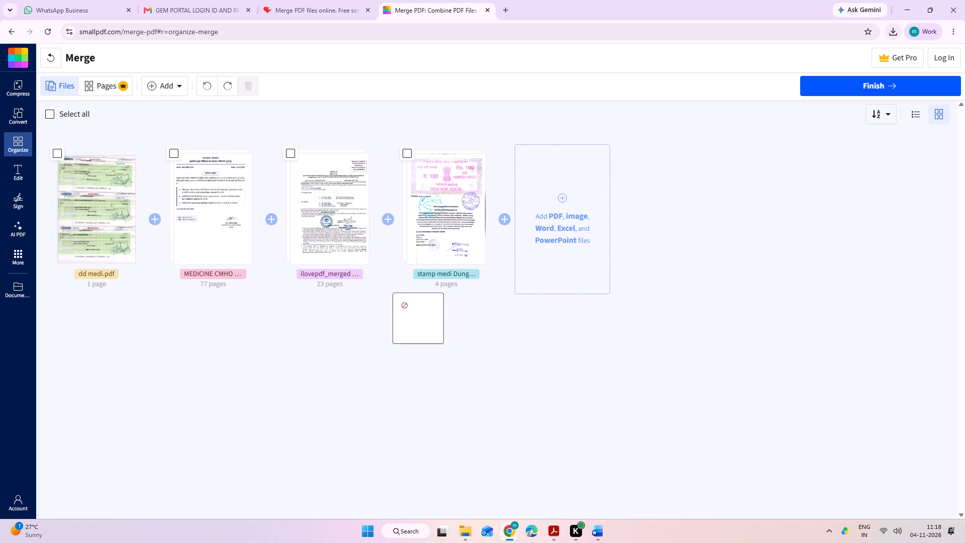
pyautogui.moveTo(399, 296); pyautogui.dragTo(399, 296)
# Move the stamp medi Dungarpur PDF to the end of the merge order, after the Crossasia PDF.
pyautogui.moveTo(456, 235); pyautogui.dragTo(564, 234)
# Check the certificate after Crossasia's in the MEDICINE CMHO DUNGARPUR PDF, and open the matching ALLXOR PHARMA folder in GMP ALL.
pyautogui.hotkey('alt', 'Tab')
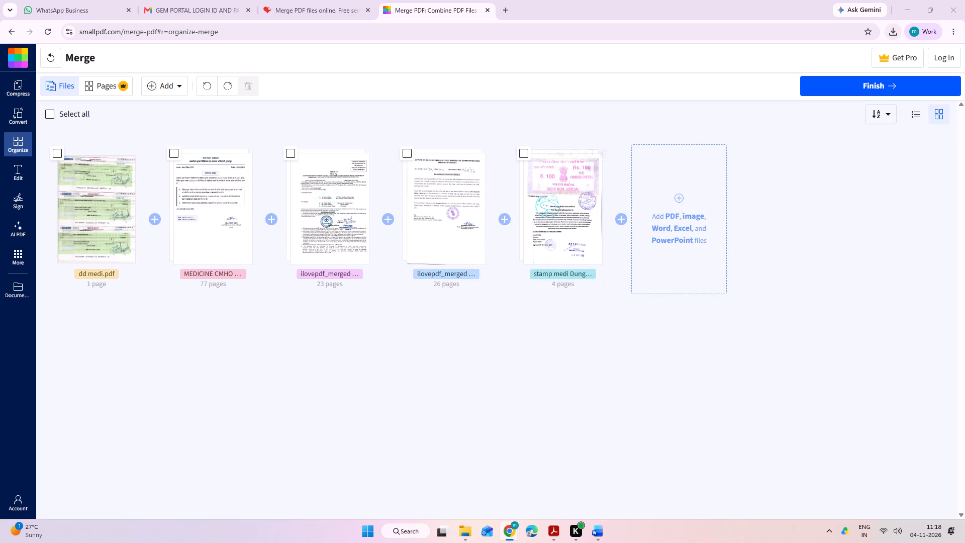
pyautogui.hotkey('alt', 'Tab')
pyautogui.click(628, 232)
pyautogui.scroll(-4, 628, 232)
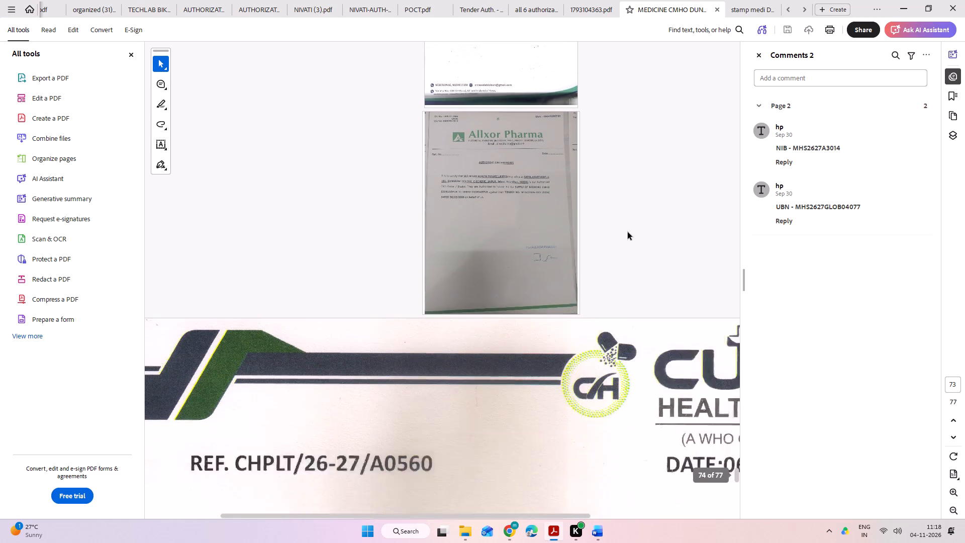
pyautogui.hotkey('alt', 'Tab')
pyautogui.hotkey('alt', 'Tab')
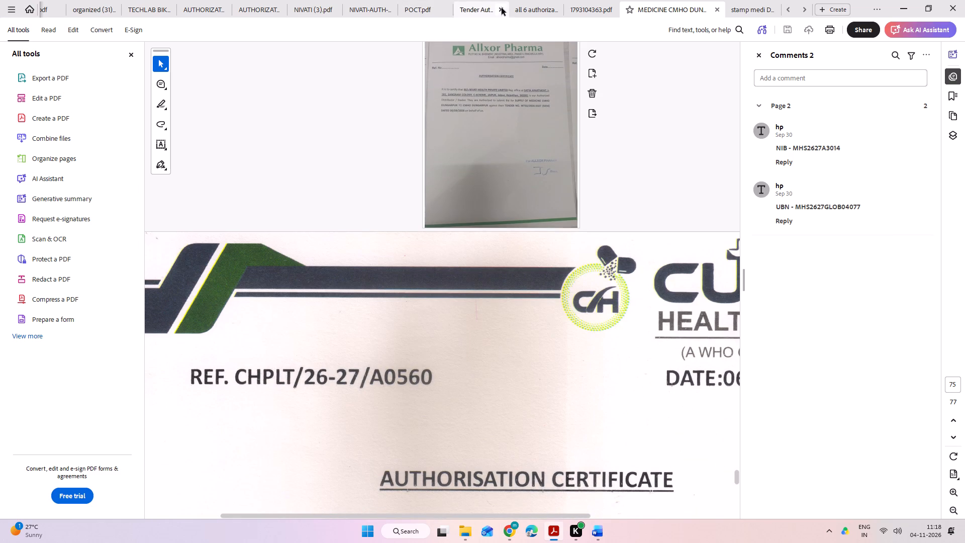
pyautogui.hotkey('alt', 'Tab')
pyautogui.hotkey('alt', 'Tab')
pyautogui.hotkey('alt', 'Tab')
pyautogui.hotkey('alt', 'Tab')
pyautogui.keyDown('alt'); pyautogui.click(434, 269); pyautogui.keyUp('alt')
pyautogui.click(373, 24)
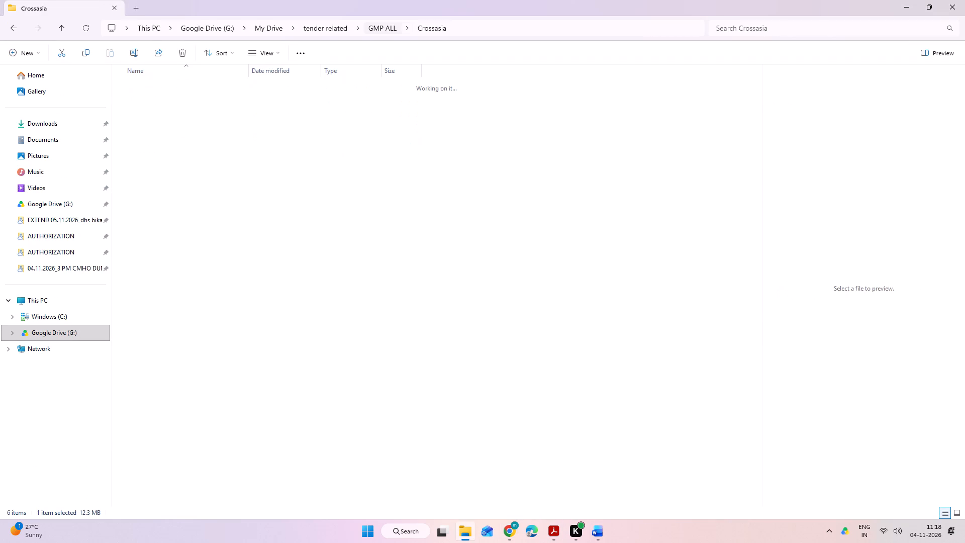
pyautogui.doubleClick(162, 320)
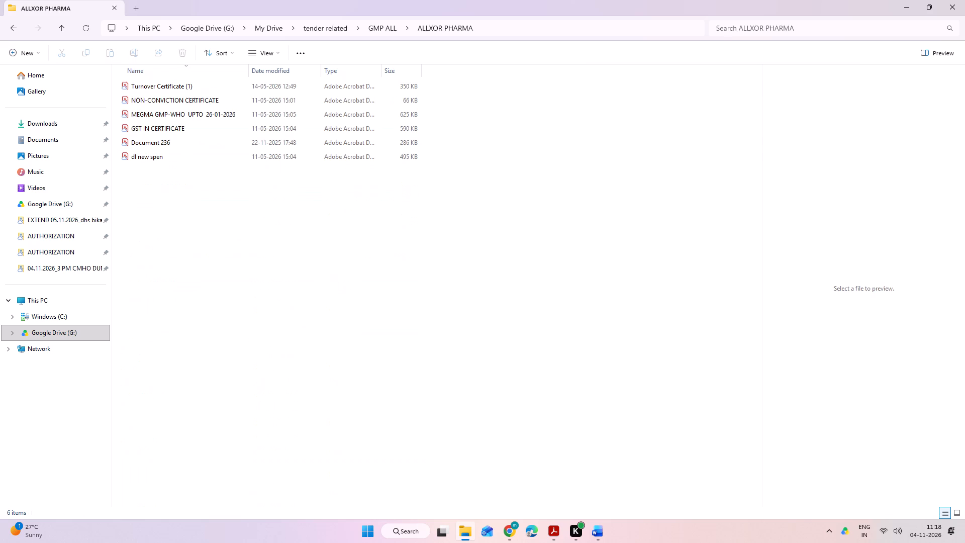
# Add all six PDFs from the ALLXOR PHARMA folder to the Smallpdf merge.
pyautogui.moveTo(179, 186); pyautogui.dragTo(192, 89)
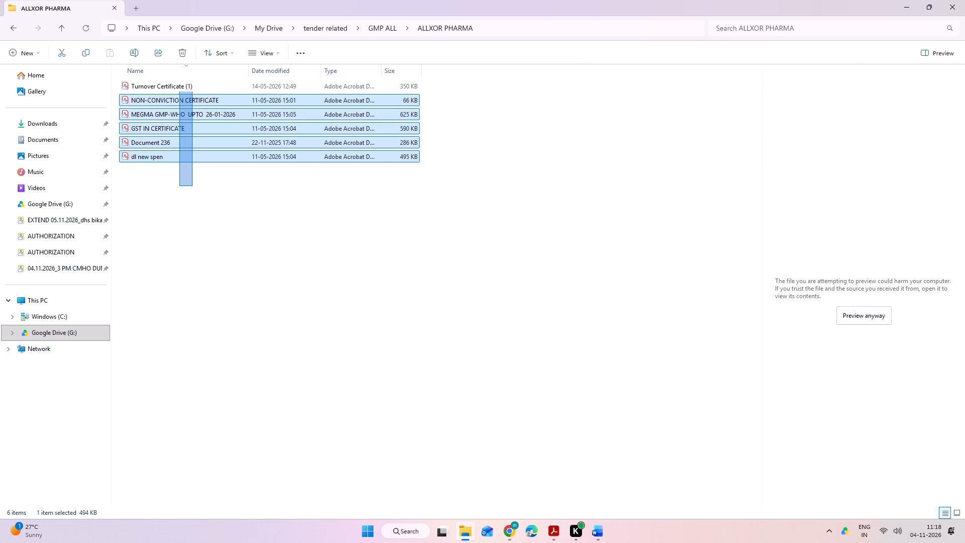
pyautogui.moveTo(192, 89); pyautogui.dragTo(192, 88)
pyautogui.moveTo(157, 85); pyautogui.dragTo(258, 188)
pyautogui.hotkey('alt', 'Tab')
pyautogui.hotkey('alt', 'Tab')
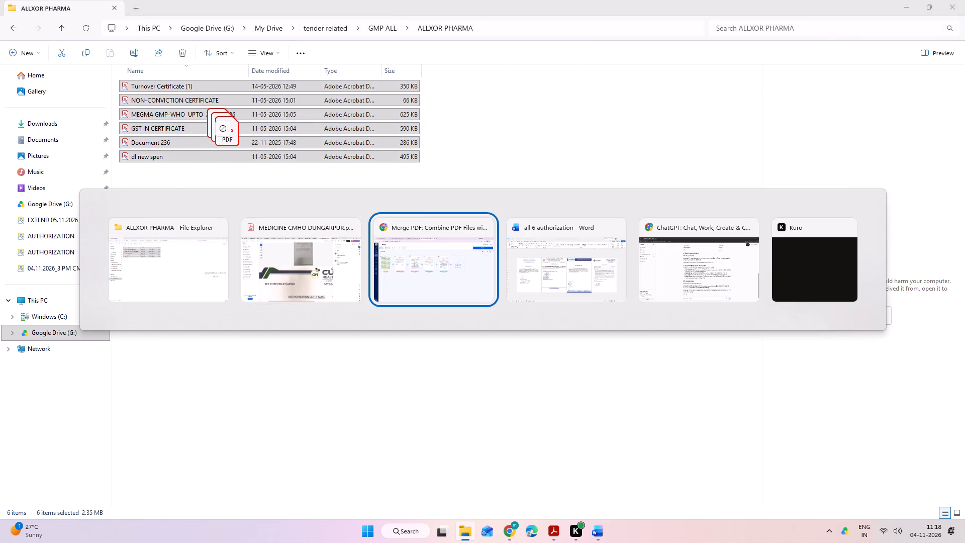
pyautogui.moveTo(258, 188); pyautogui.dragTo(369, 327)
# Move the stamp medi Dungarpur PDF to the last place in the merge order, after dl new spen.pdf.
pyautogui.moveTo(550, 240); pyautogui.dragTo(582, 394)
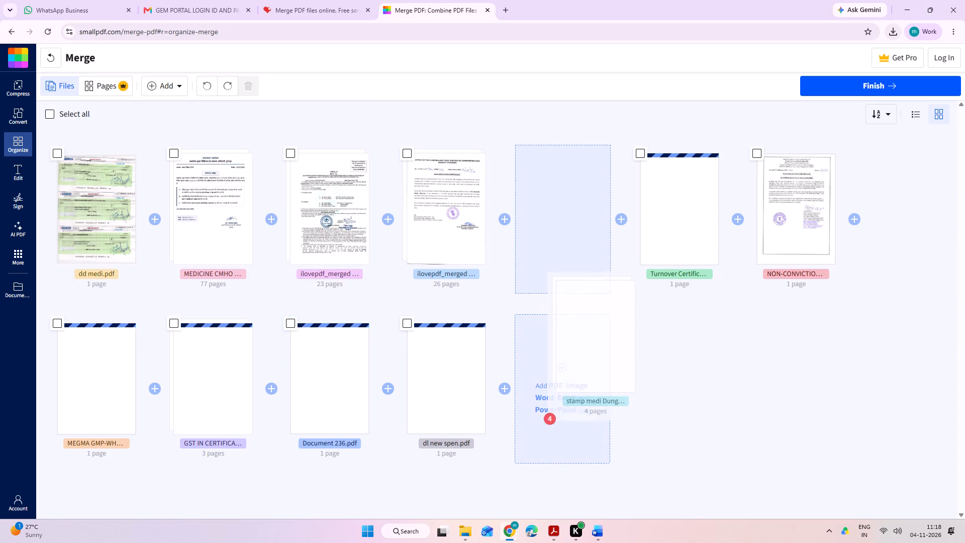
pyautogui.moveTo(582, 394); pyautogui.dragTo(582, 399)
pyautogui.moveTo(552, 207); pyautogui.dragTo(449, 403)
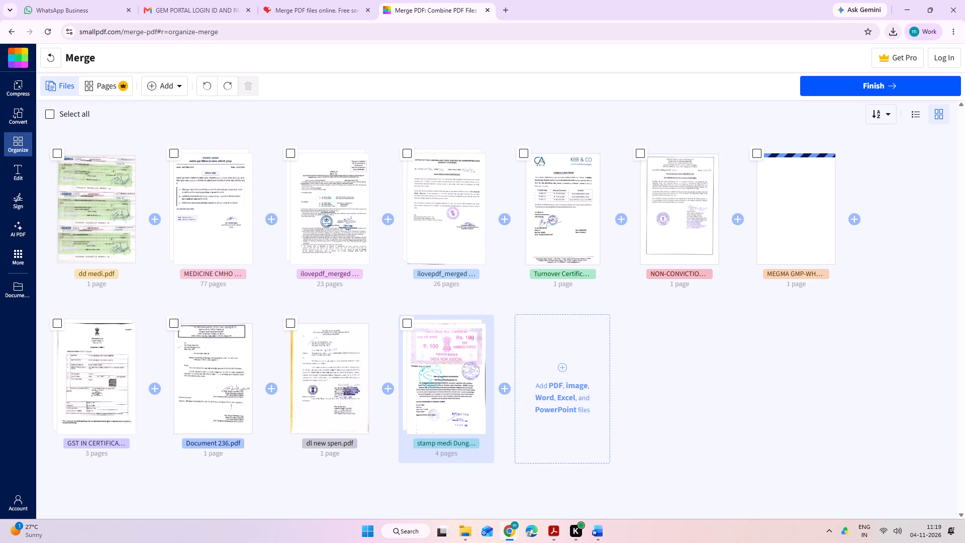
# Return to the GMP ALL folder and examine the remaining authorisation certificates after Allxor's in the MEDICINE CMHO DUNGARPUR PDF.
pyautogui.hotkey('alt', 'Tab')
pyautogui.click(403, 227)
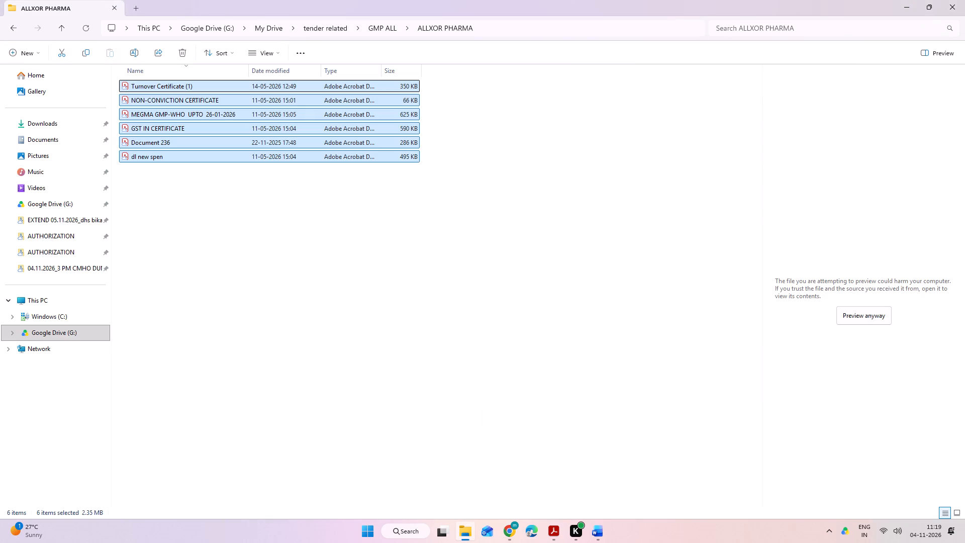
pyautogui.click(383, 30)
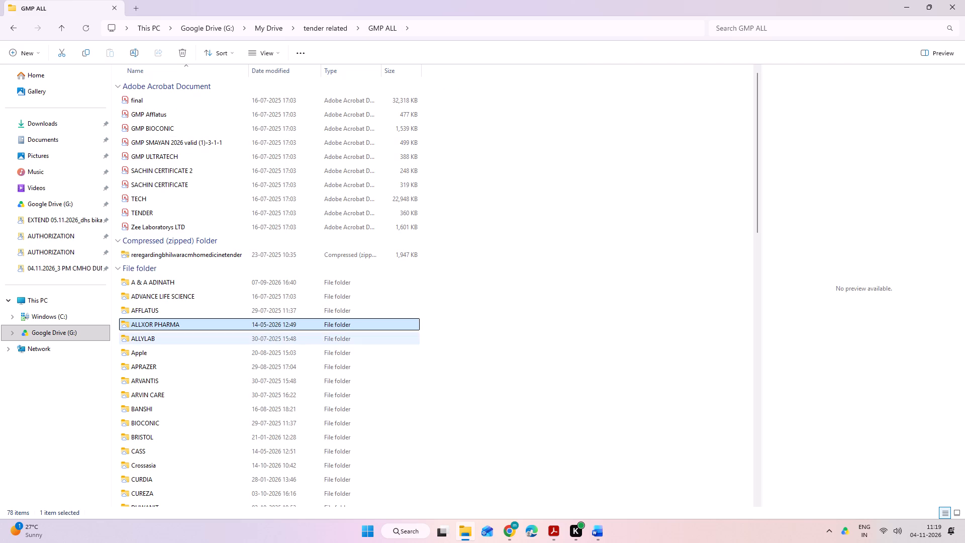
pyautogui.hotkey('alt', 'Tab')
pyautogui.hotkey('alt', 'Tab')
pyautogui.scroll(-4, 393, 330)
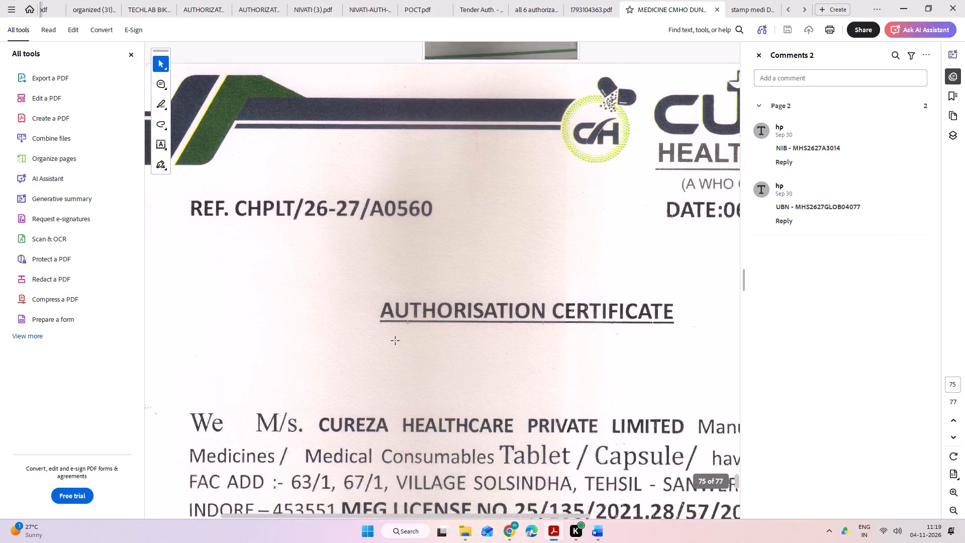
pyautogui.scroll(-14, 396, 341)
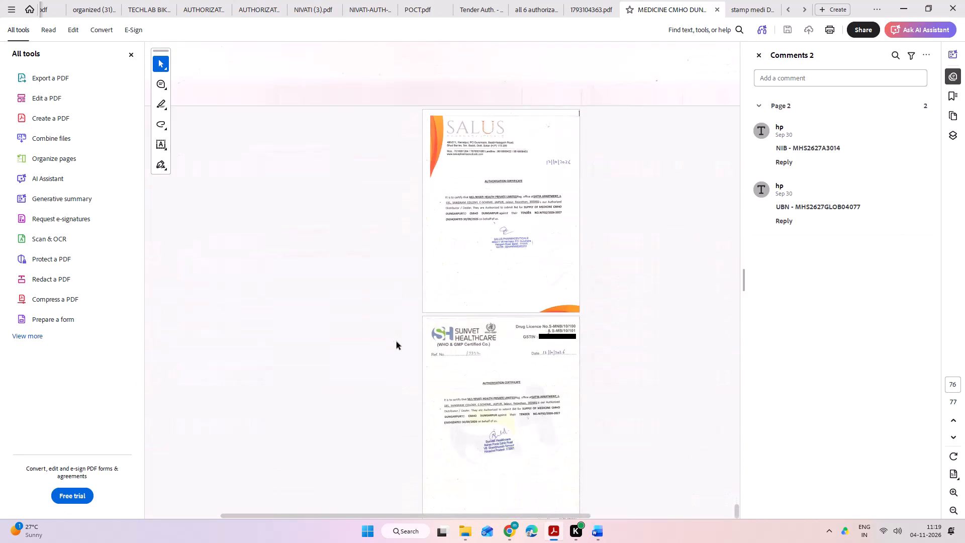
pyautogui.scroll(-3, 397, 342)
# Open the CUREZA folder inside GMP ALL in File Explorer.
pyautogui.hotkey('alt', 'Tab')
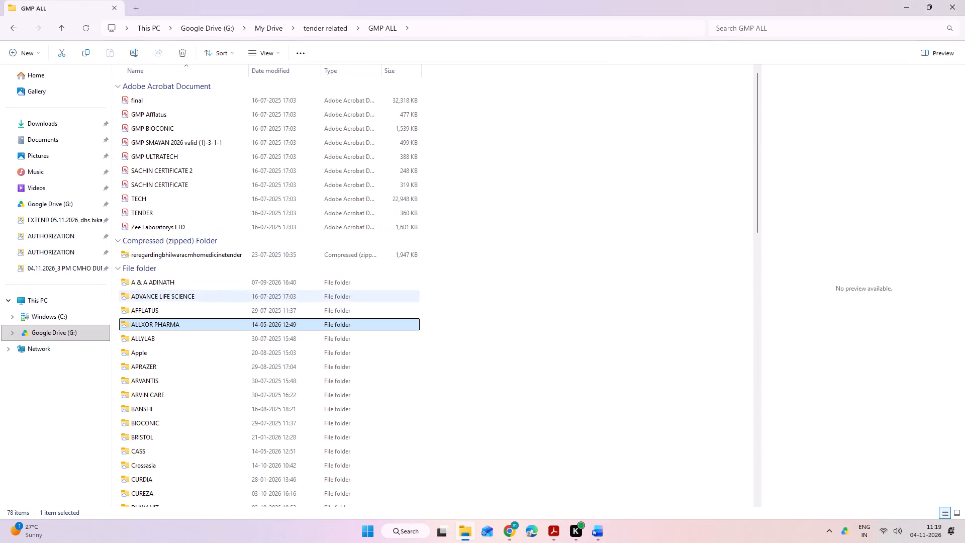
pyautogui.press('c')
pyautogui.doubleClick(149, 479)
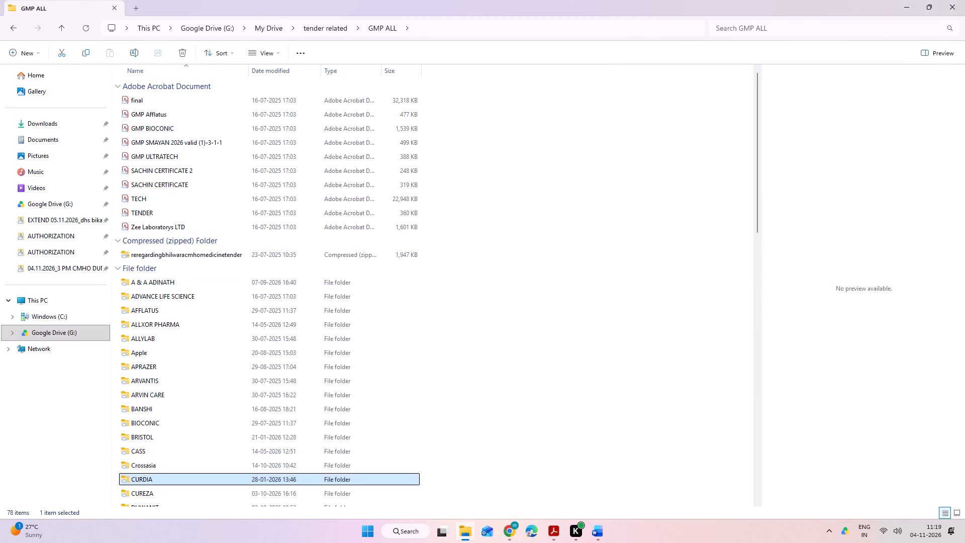
pyautogui.press('BackSpace')
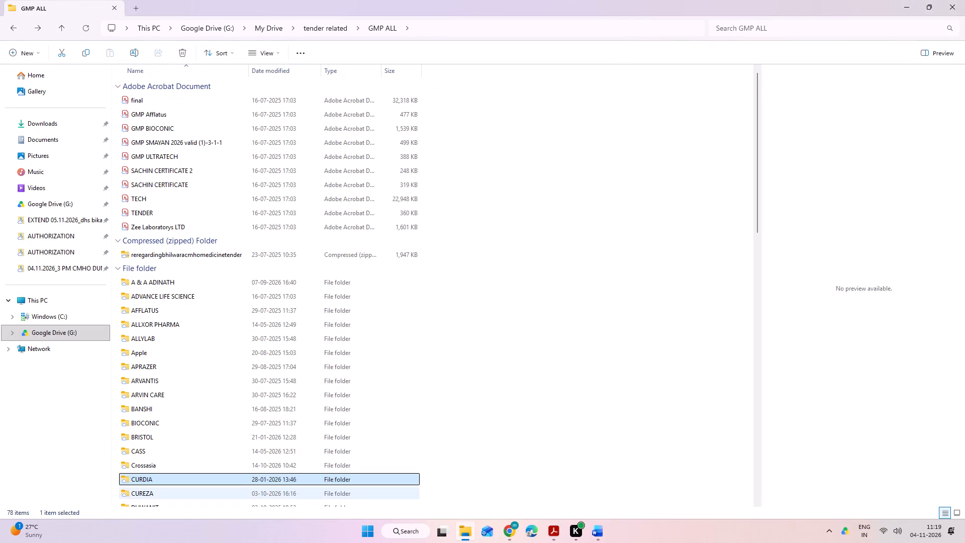
pyautogui.doubleClick(153, 496)
# Add all six PDFs from the CUREZA folder to the Smallpdf merge.
pyautogui.moveTo(181, 188); pyautogui.dragTo(182, 152)
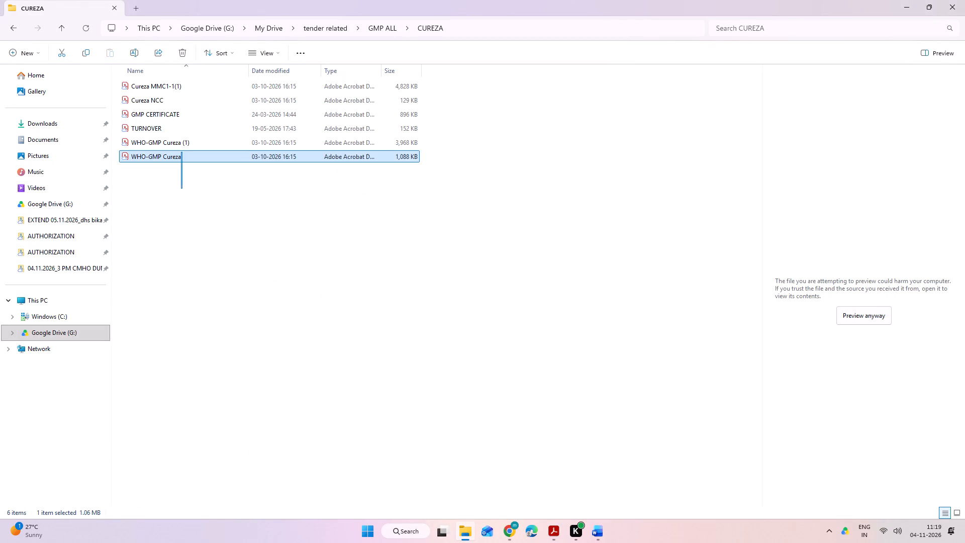
pyautogui.moveTo(182, 152); pyautogui.dragTo(177, 82)
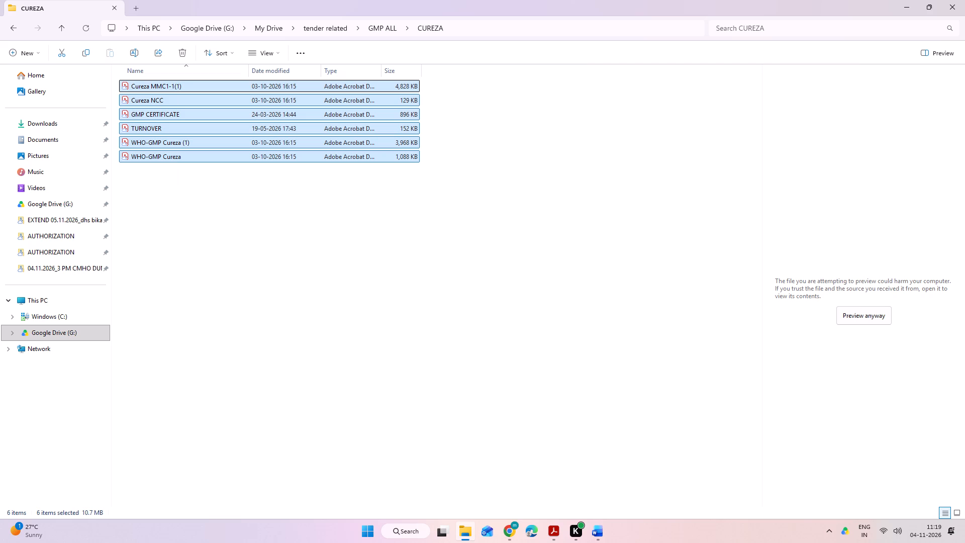
pyautogui.moveTo(154, 83); pyautogui.dragTo(222, 167)
pyautogui.hotkey('alt', 'Tab')
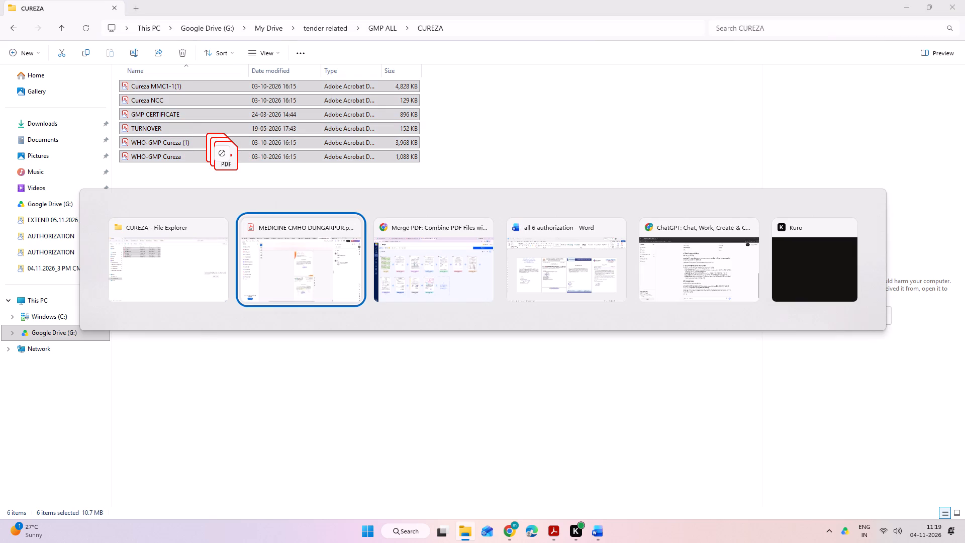
pyautogui.moveTo(222, 167); pyautogui.dragTo(400, 366)
pyautogui.hotkey('alt', 'Tab')
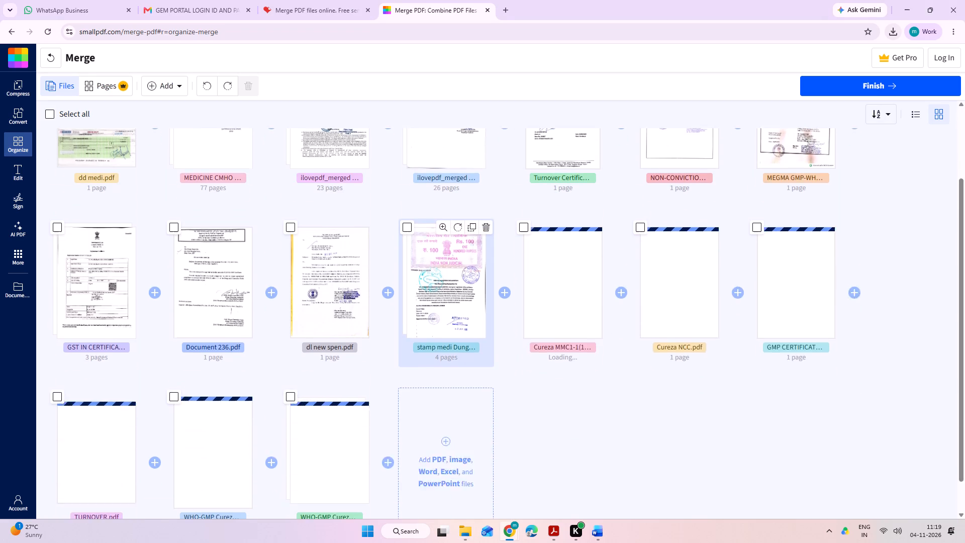
# Move the stamp medi Dungarpur PDF to the last place in the merge order, after the WHO-GMP Cureza files.
pyautogui.moveTo(449, 271); pyautogui.dragTo(357, 416)
# Add the ilovepdf_merged - 2026-01-28T141912.520 PDF from the Salus folder in GMP ALL to the Smallpdf merge.
pyautogui.hotkey('alt', 'Tab')
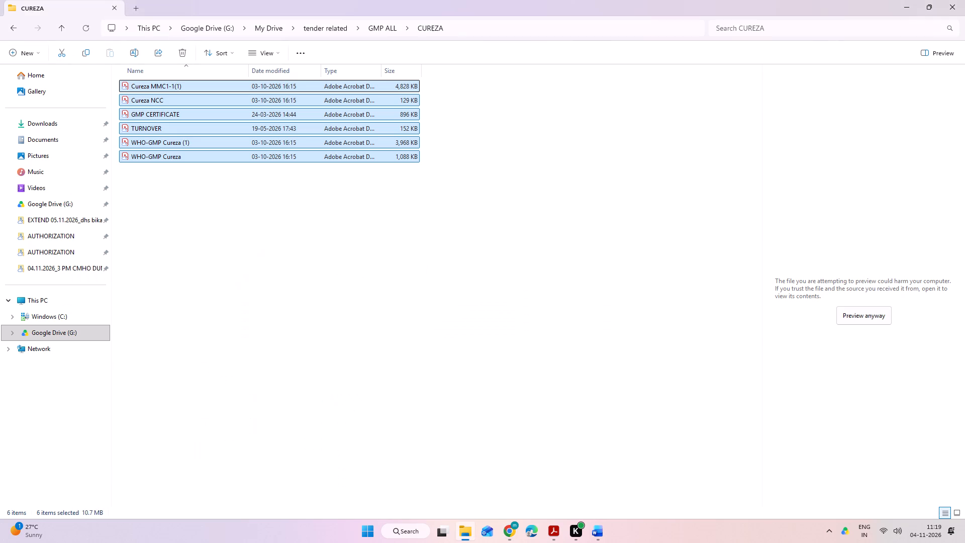
pyautogui.click(381, 20)
pyautogui.click(379, 34)
pyautogui.press('s')
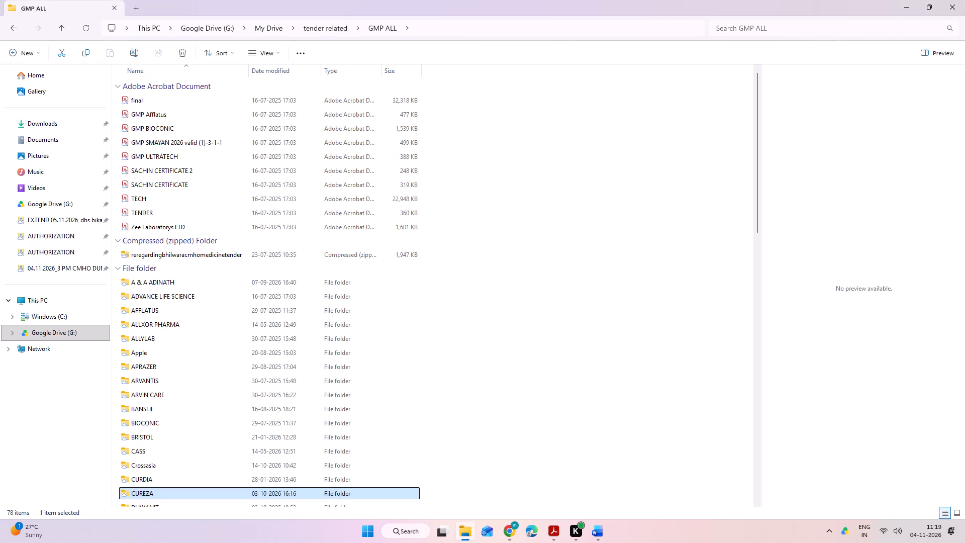
pyautogui.doubleClick(189, 231)
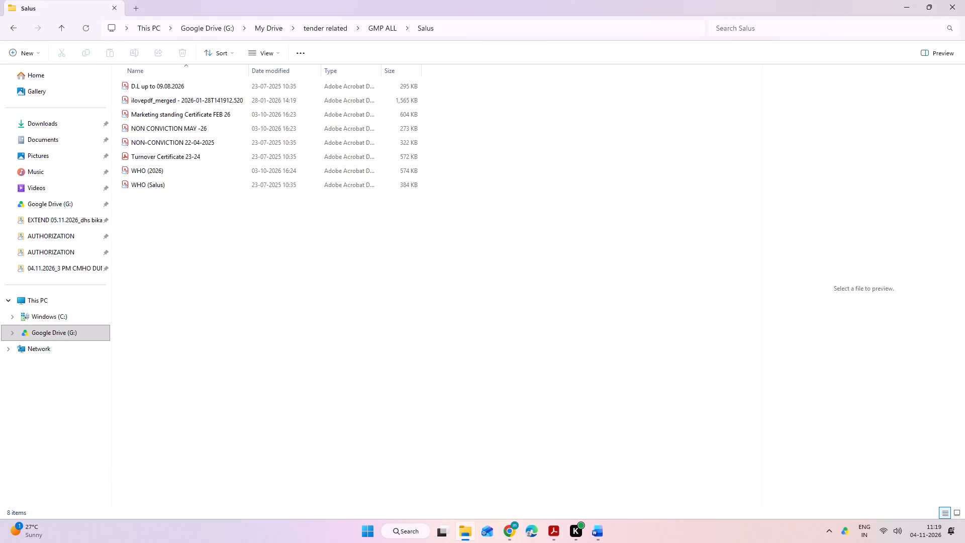
pyautogui.click(193, 103)
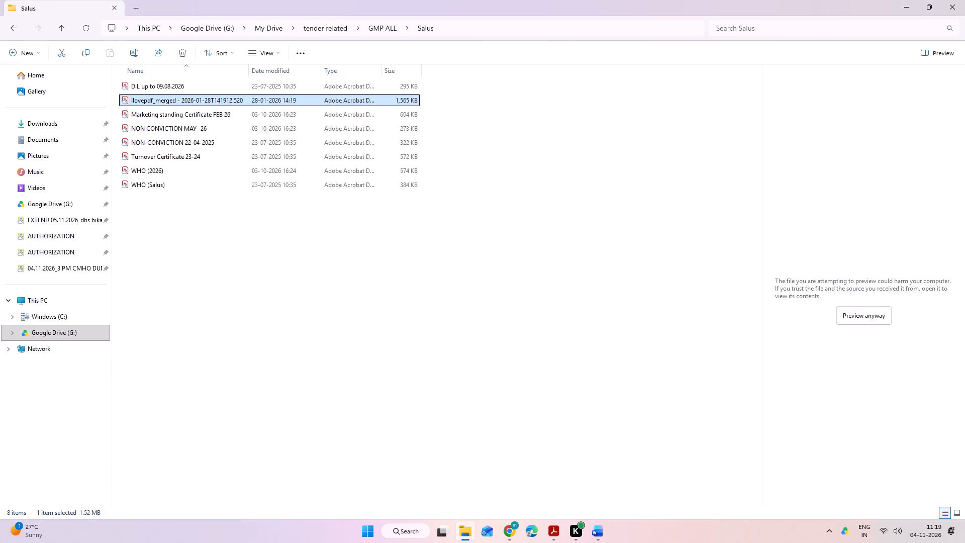
pyautogui.moveTo(156, 101); pyautogui.dragTo(301, 377)
pyautogui.hotkey('alt', 'Tab')
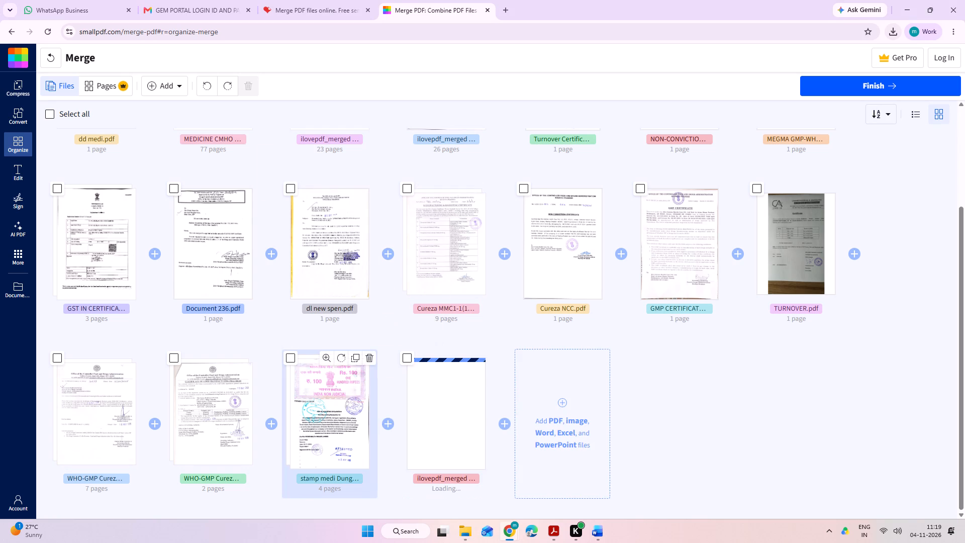
# Move the stamp medi Dungarpur PDF to the last place, after the Salus ilovepdf_merged file.
pyautogui.moveTo(331, 390); pyautogui.dragTo(437, 398)
# Open the Sunvet folder in GMP ALL and examine its DRUG LIC COPY_merged PDF in Acrobat.
pyautogui.hotkey('alt', 'Tab')
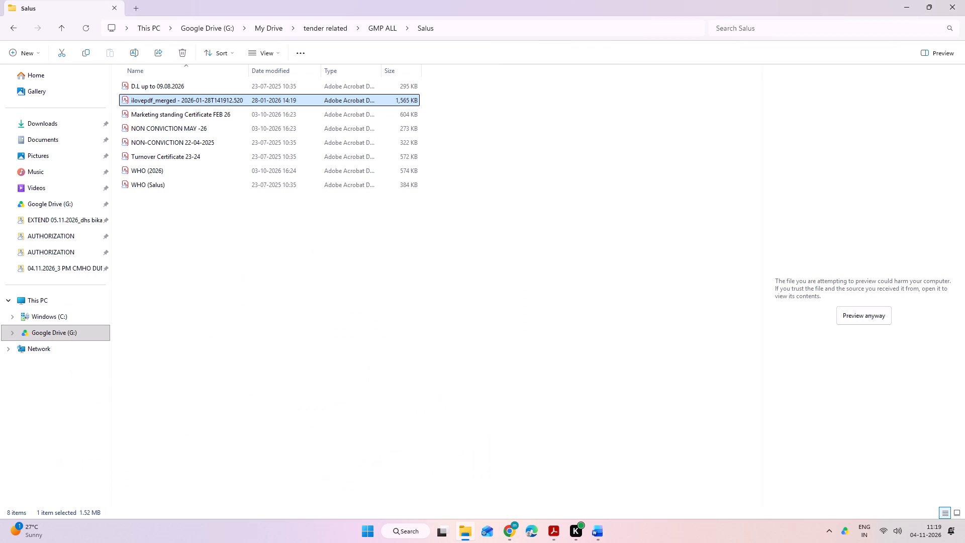
pyautogui.click(376, 32)
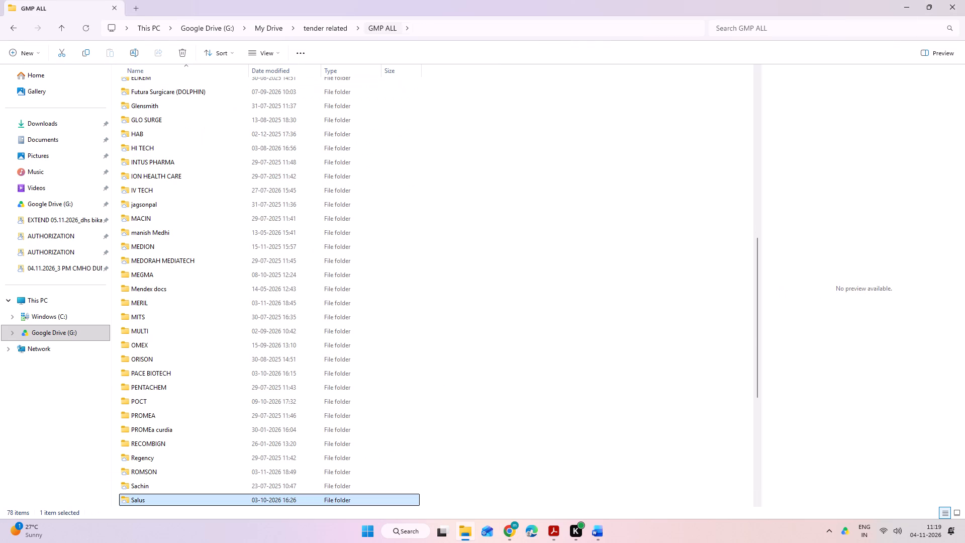
pyautogui.press('s')
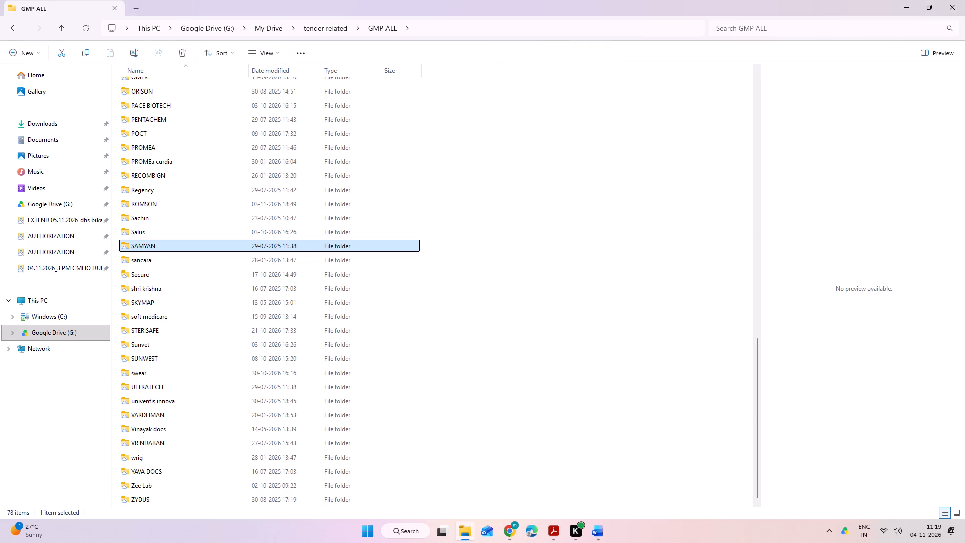
pyautogui.doubleClick(157, 342)
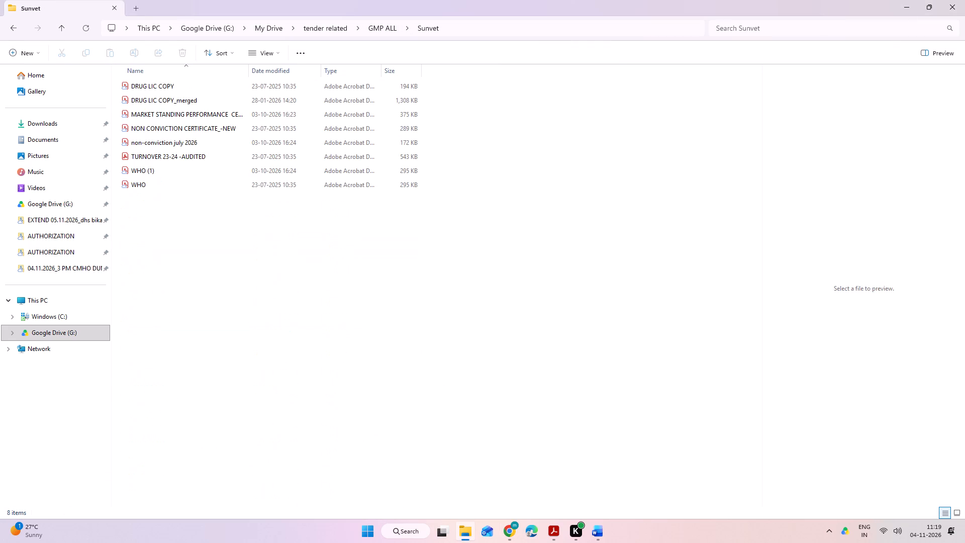
pyautogui.moveTo(167, 228); pyautogui.dragTo(153, 83)
pyautogui.click(189, 102)
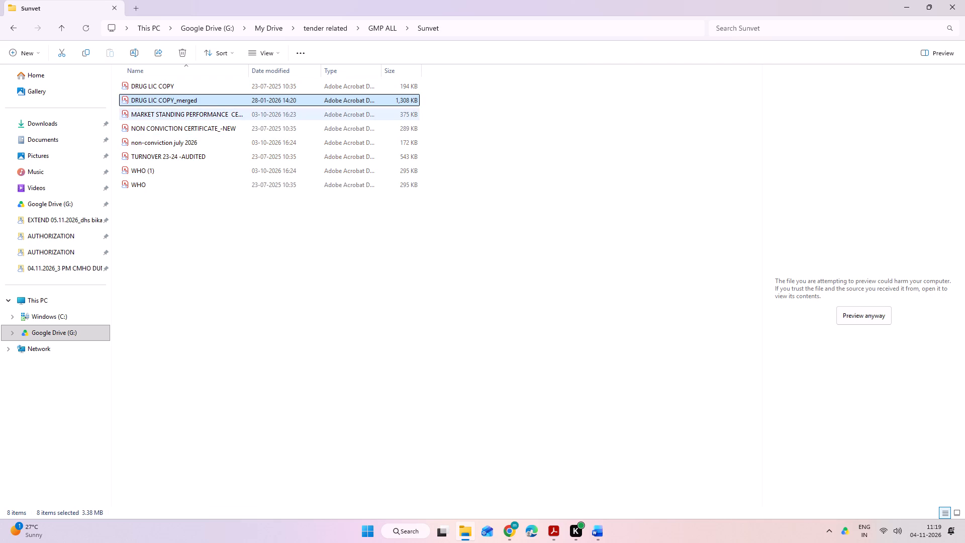
pyautogui.doubleClick(142, 101)
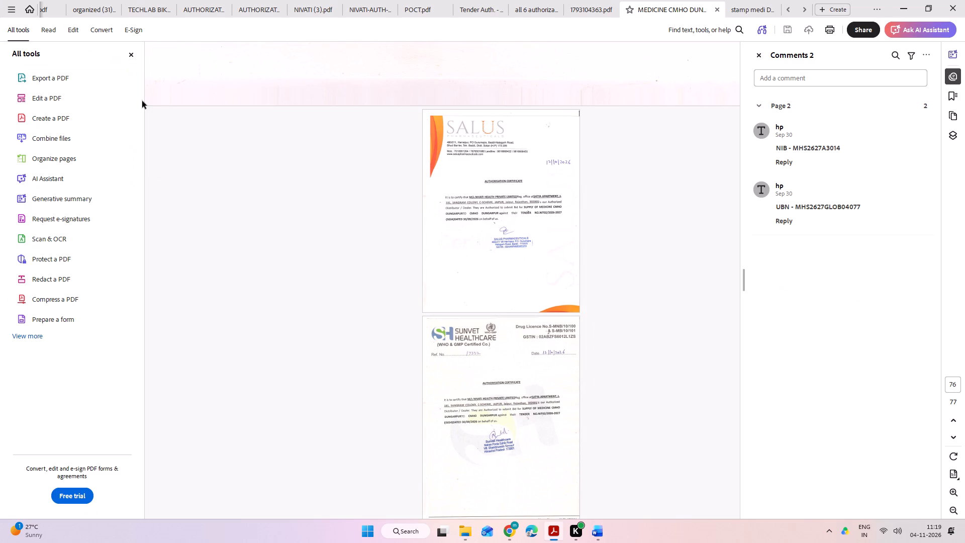
pyautogui.hotkey('alt', 'Tab')
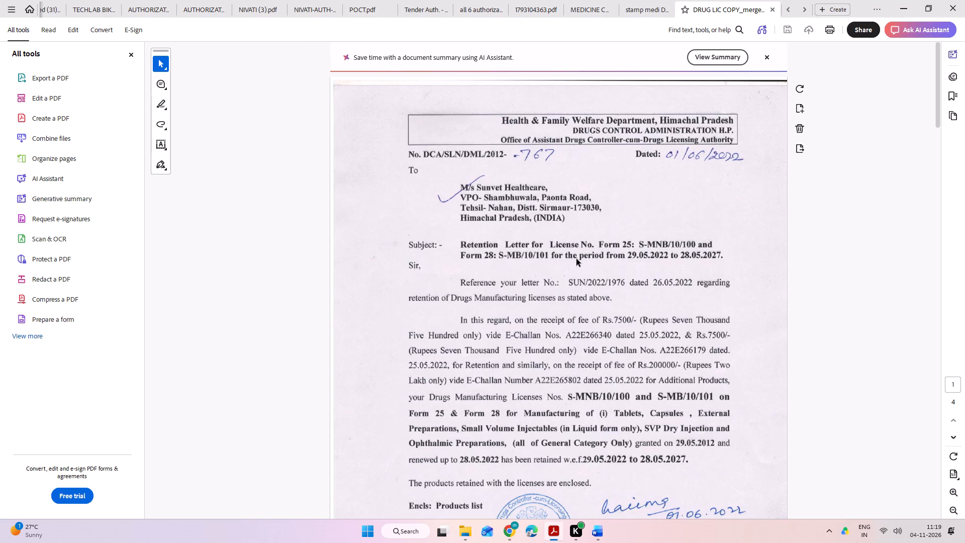
# Add all eight PDFs from the Sunvet folder to the Smallpdf merge.
pyautogui.moveTo(197, 291); pyautogui.dragTo(164, 79)
pyautogui.moveTo(147, 86); pyautogui.dragTo(229, 177)
pyautogui.hotkey('alt', 'Tab')
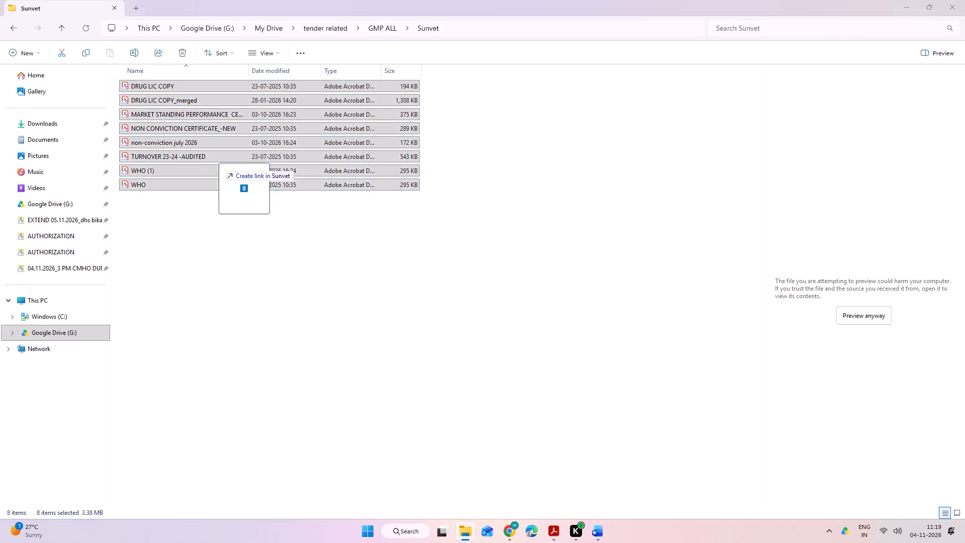
pyautogui.moveTo(229, 177); pyautogui.dragTo(413, 390)
pyautogui.hotkey('alt', 'Tab')
pyautogui.hotkey('alt', 'Tab')
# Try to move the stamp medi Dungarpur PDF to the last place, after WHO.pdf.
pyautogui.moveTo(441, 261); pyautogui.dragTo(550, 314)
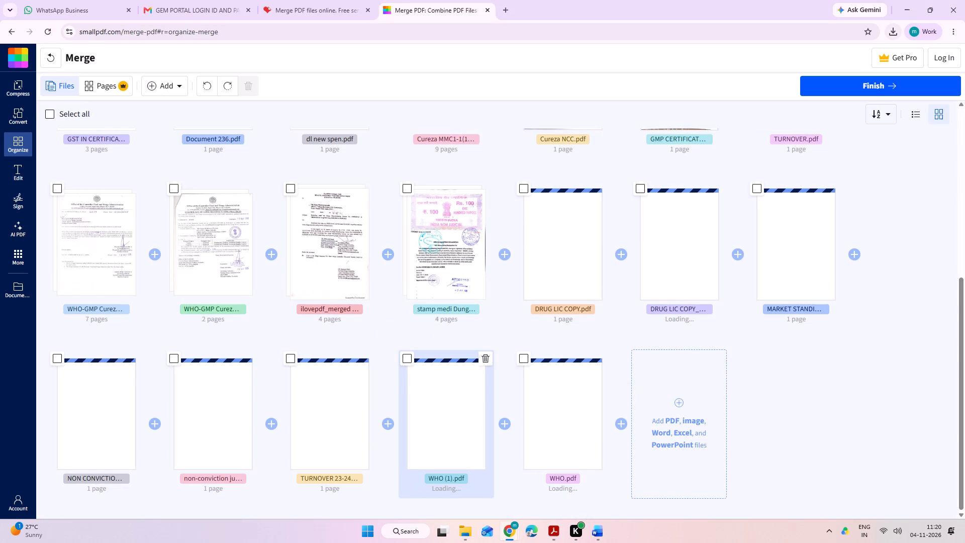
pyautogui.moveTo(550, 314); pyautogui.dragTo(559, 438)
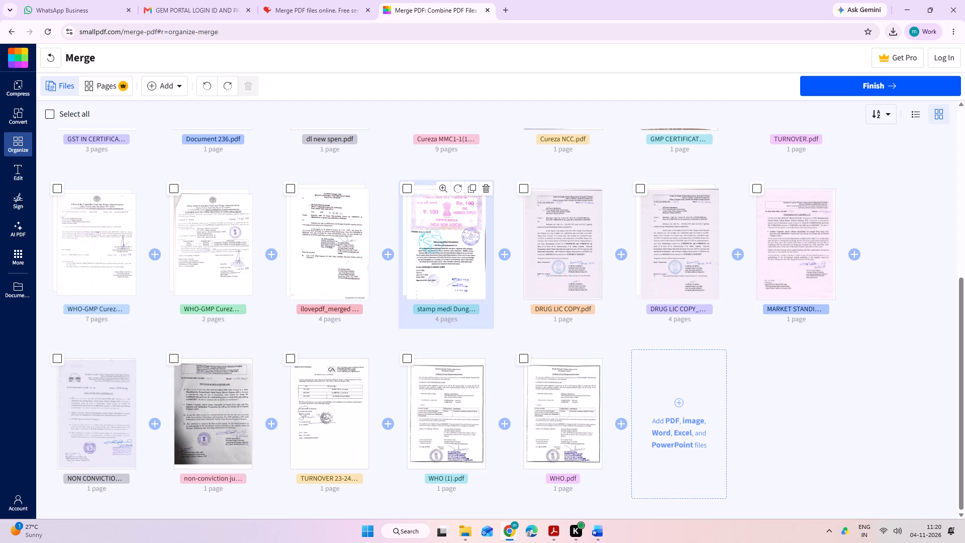
# Add the other seven Salus PDFs, all except ilovepdf_merged, from the Salus folder to the Smallpdf merge.
pyautogui.hotkey('alt', 'Tab')
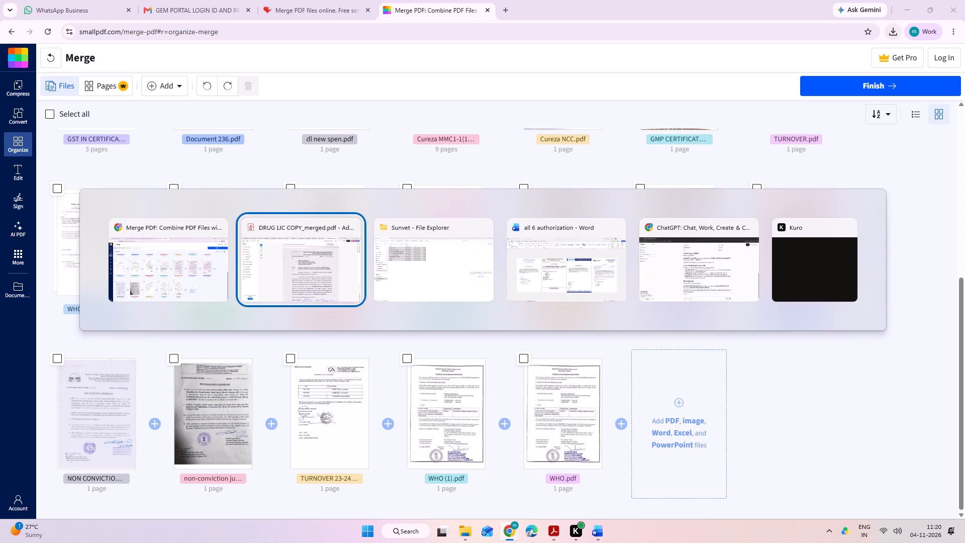
pyautogui.hotkey('alt', 'Tab')
pyautogui.click(371, 28)
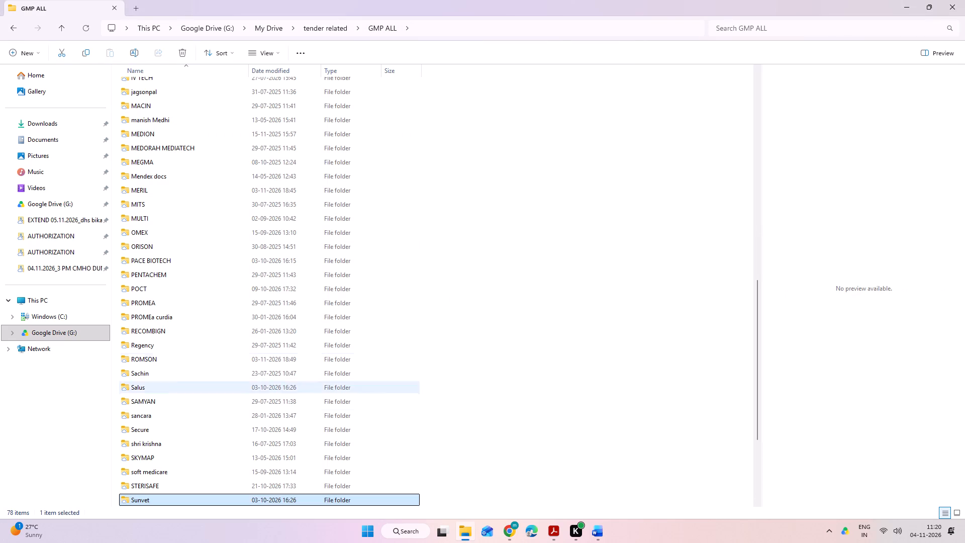
pyautogui.doubleClick(168, 389)
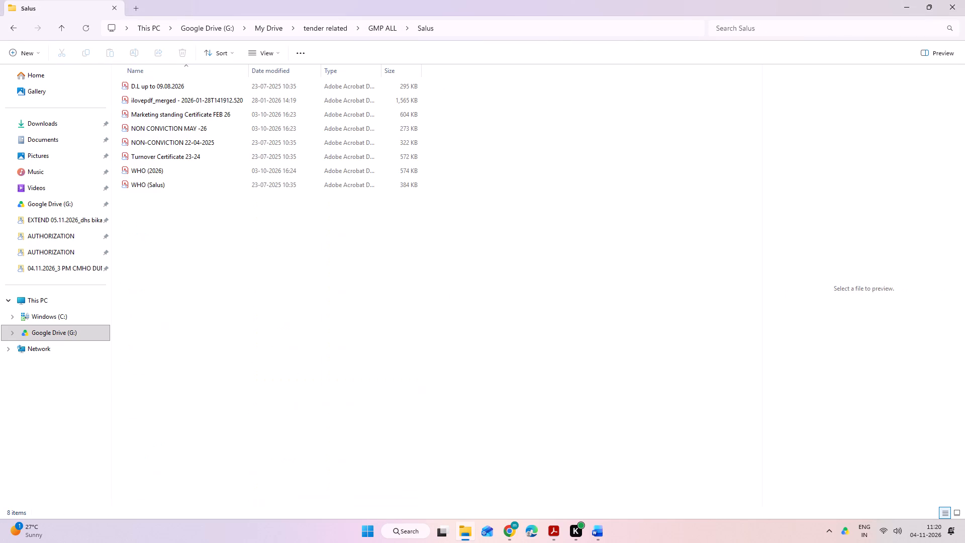
pyautogui.hotkey('alt', 'Tab')
pyautogui.hotkey('alt', 'Tab')
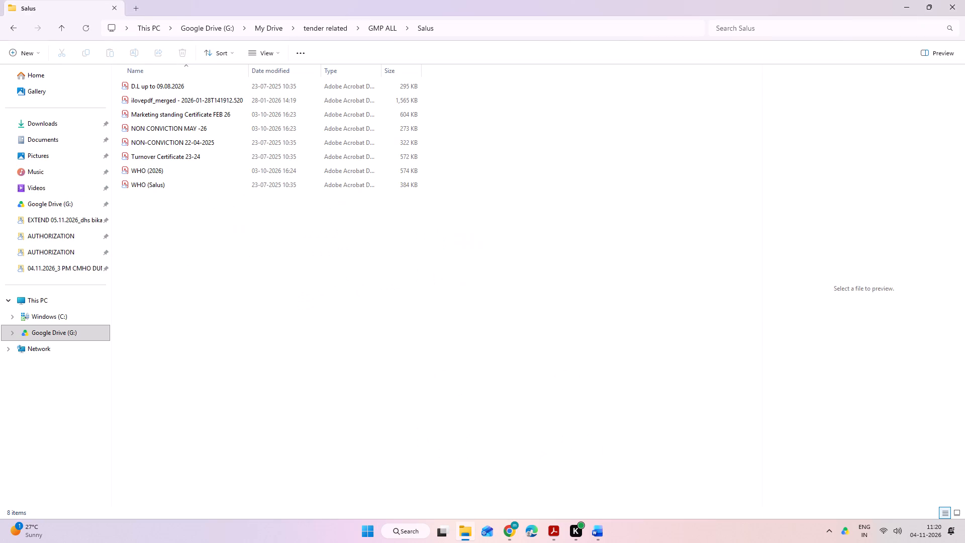
pyautogui.moveTo(224, 263); pyautogui.dragTo(154, 85)
pyautogui.keyDown('ctrl'); pyautogui.click(155, 102); pyautogui.keyUp('ctrl')
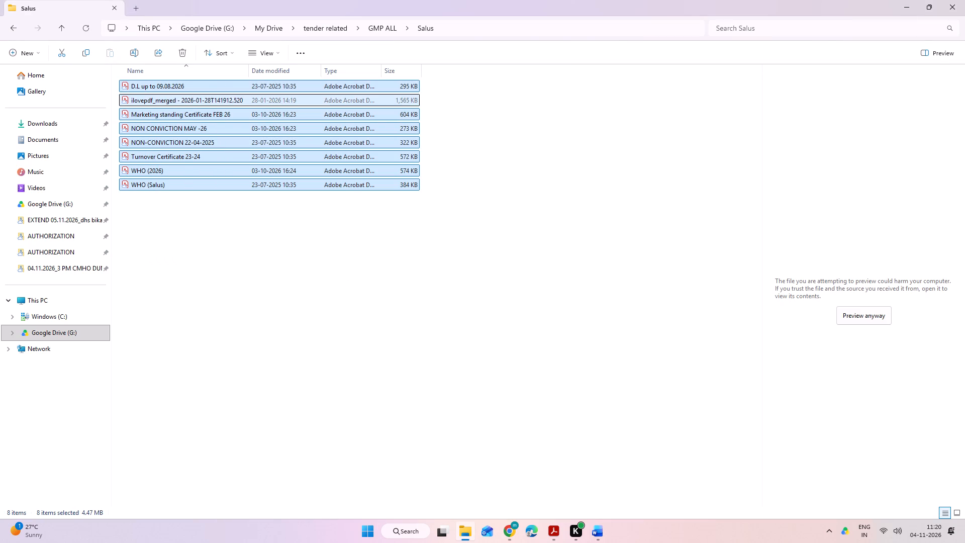
pyautogui.moveTo(174, 113); pyautogui.dragTo(307, 284)
pyautogui.hotkey('alt', 'Tab')
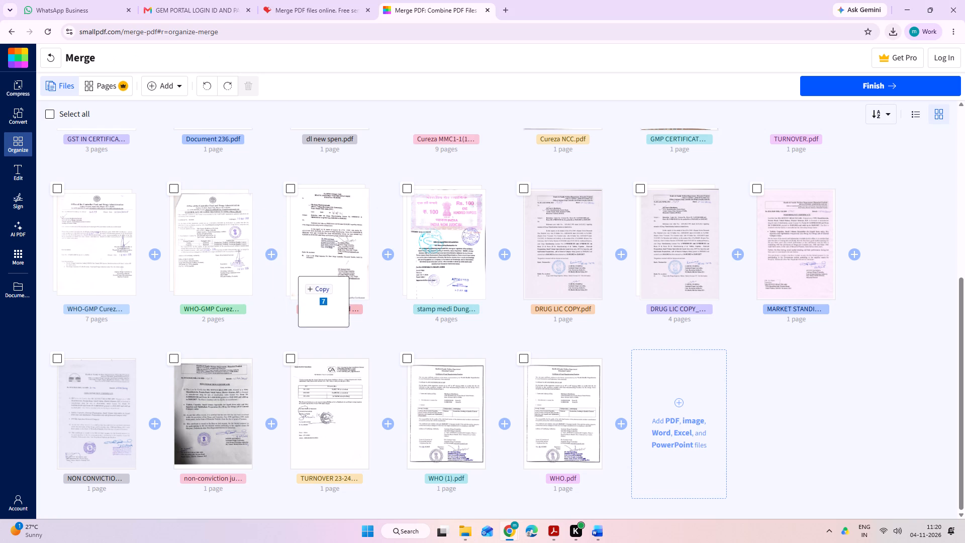
pyautogui.moveTo(307, 284); pyautogui.dragTo(349, 197)
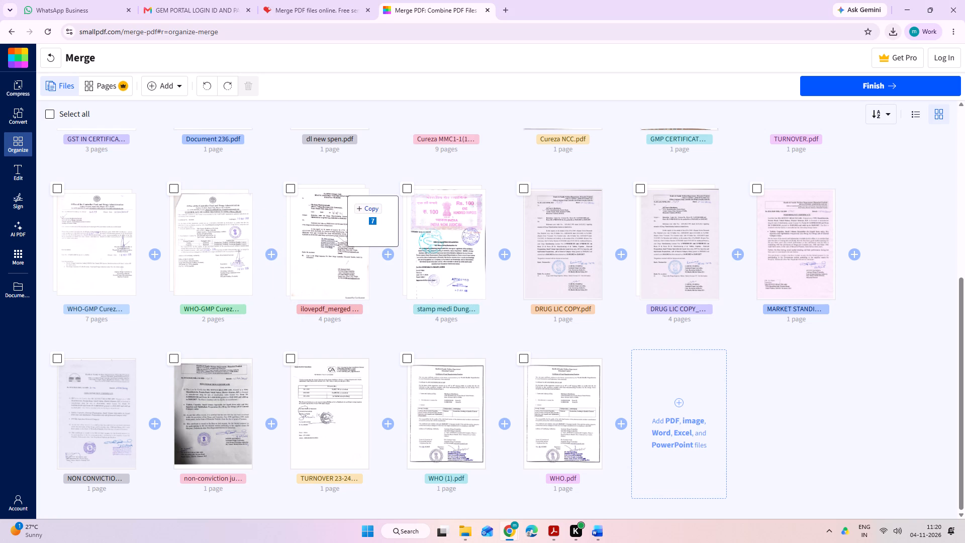
pyautogui.moveTo(349, 197); pyautogui.dragTo(348, 197)
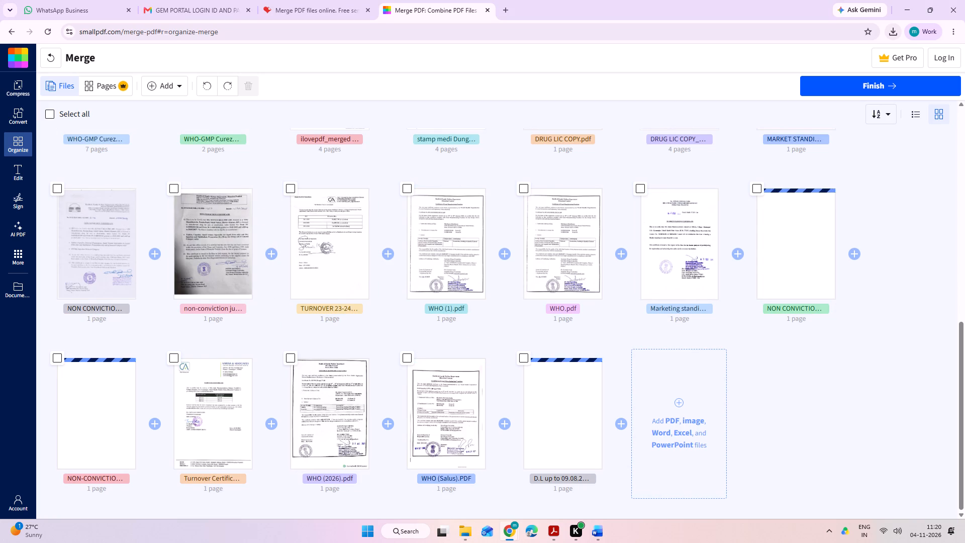
# Move the Salus Marketing standing Certificate PDF directly after the Salus ilovepdf_merged file in the merge order.
pyautogui.scroll(2, 615, 346)
pyautogui.moveTo(683, 406); pyautogui.dragTo(571, 339)
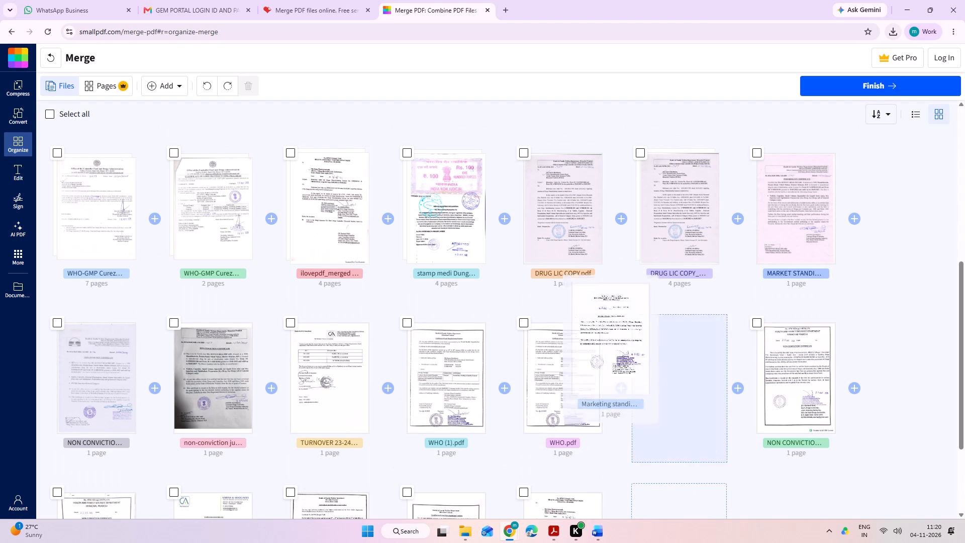
pyautogui.moveTo(571, 339); pyautogui.dragTo(439, 245)
# Move the stamp medi Dungarpur PDF to the last place in the merge order, after the D.L up to 09.08.2026 file.
pyautogui.scroll(-1, 620, 343)
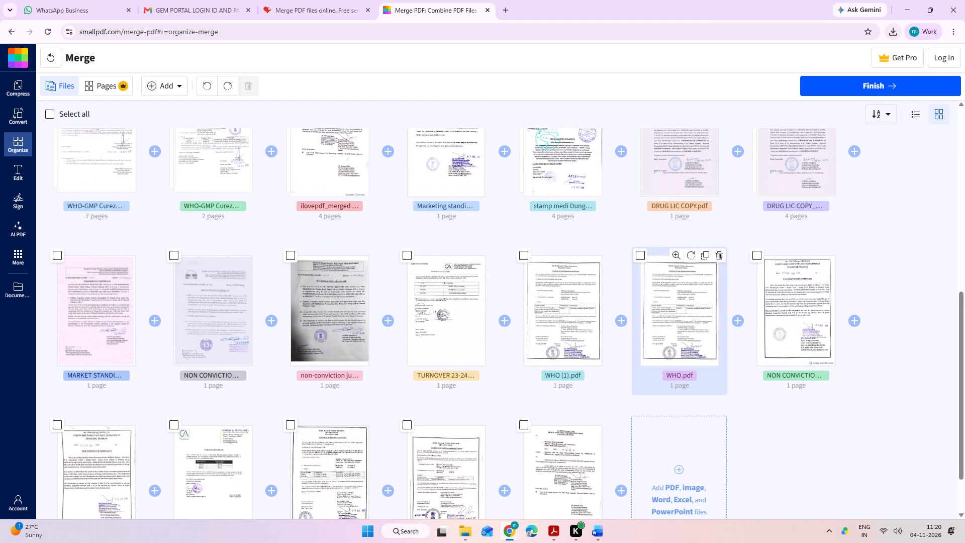
pyautogui.scroll(4, 695, 347)
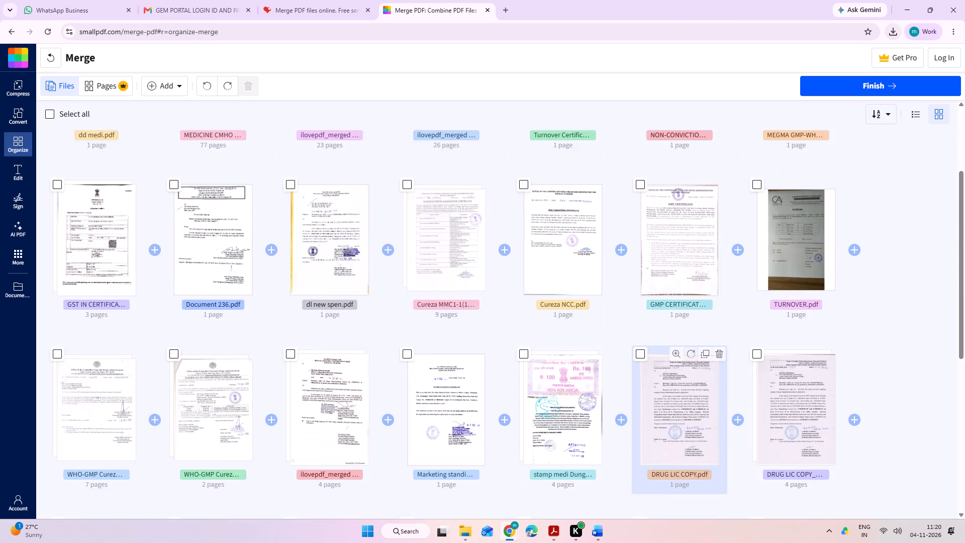
pyautogui.scroll(-2, 654, 363)
pyautogui.moveTo(572, 262); pyautogui.dragTo(580, 432)
pyautogui.scroll(-6, 583, 411)
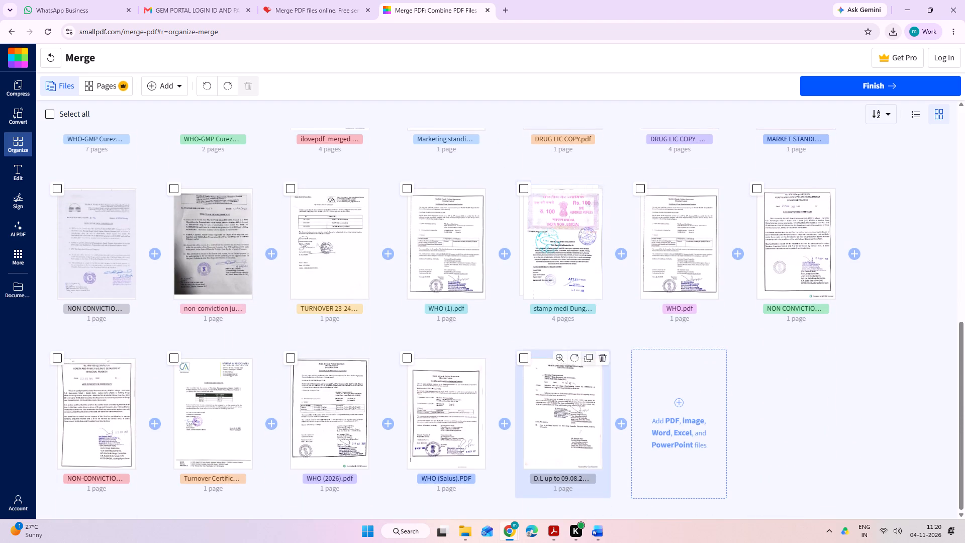
pyautogui.moveTo(575, 276); pyautogui.dragTo(574, 436)
pyautogui.click(795, 420)
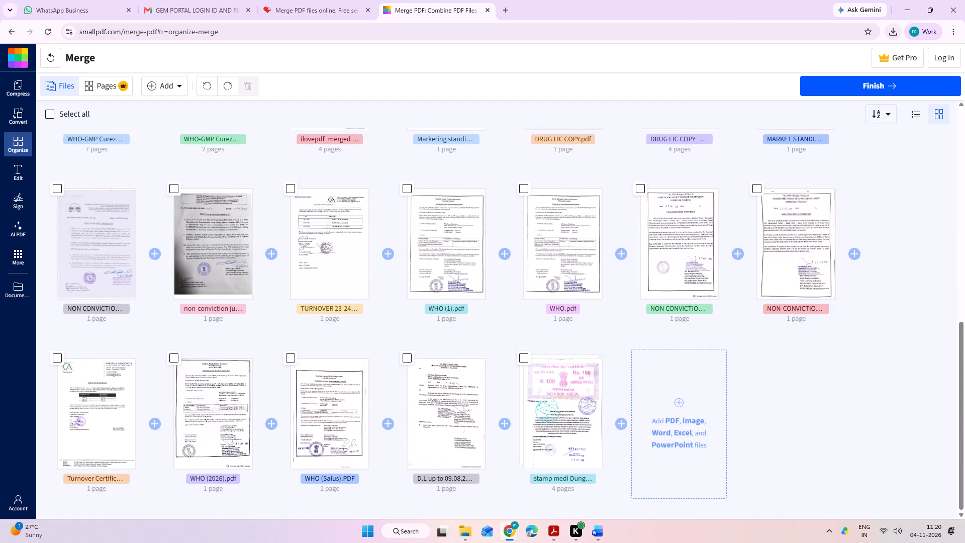
# Add the Document 1034 and Adobe Scan 31 Oct 2025 PDFs from the Tenders EXPERIENCE folder to the Smallpdf merge.
pyautogui.scroll(10, 795, 420)
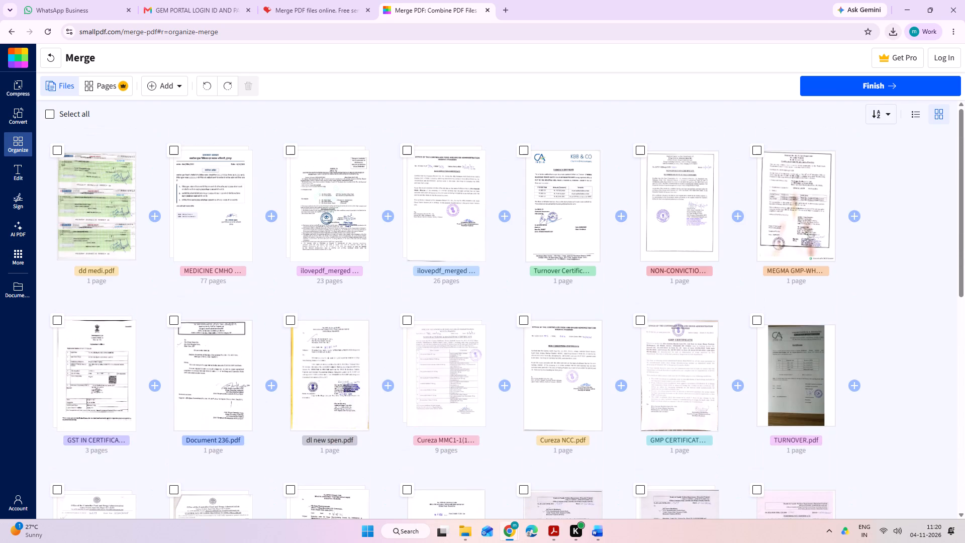
pyautogui.scroll(3, 795, 420)
pyautogui.scroll(-2, 795, 420)
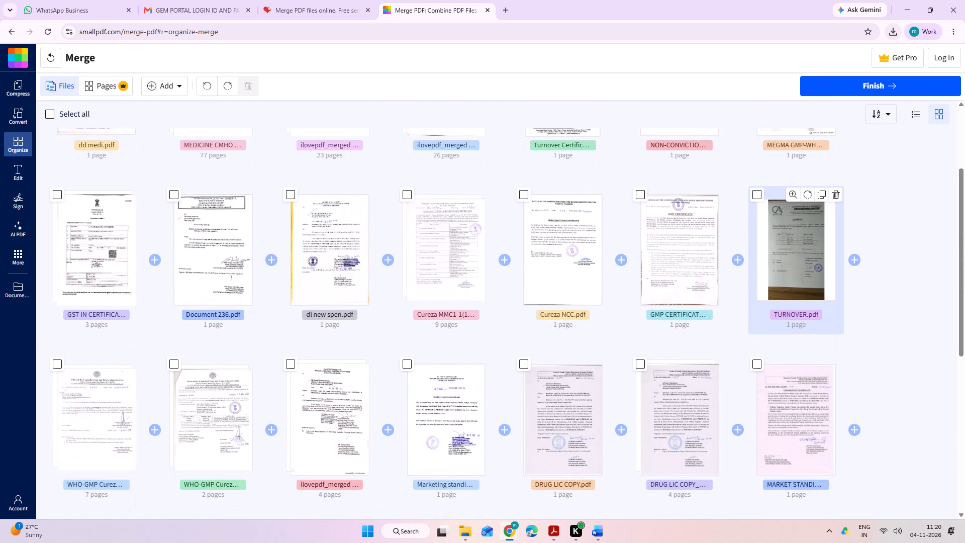
pyautogui.hotkey('alt', 'Tab')
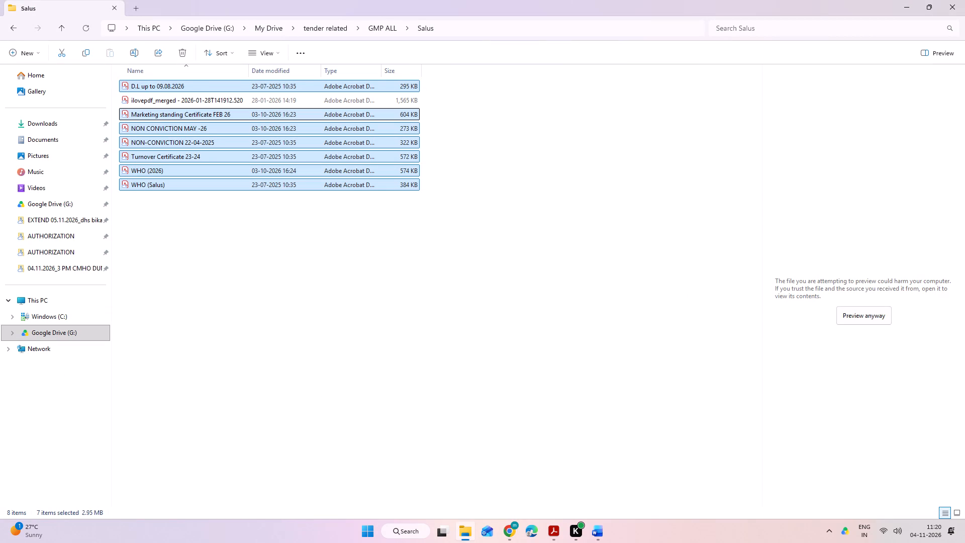
pyautogui.click(328, 33)
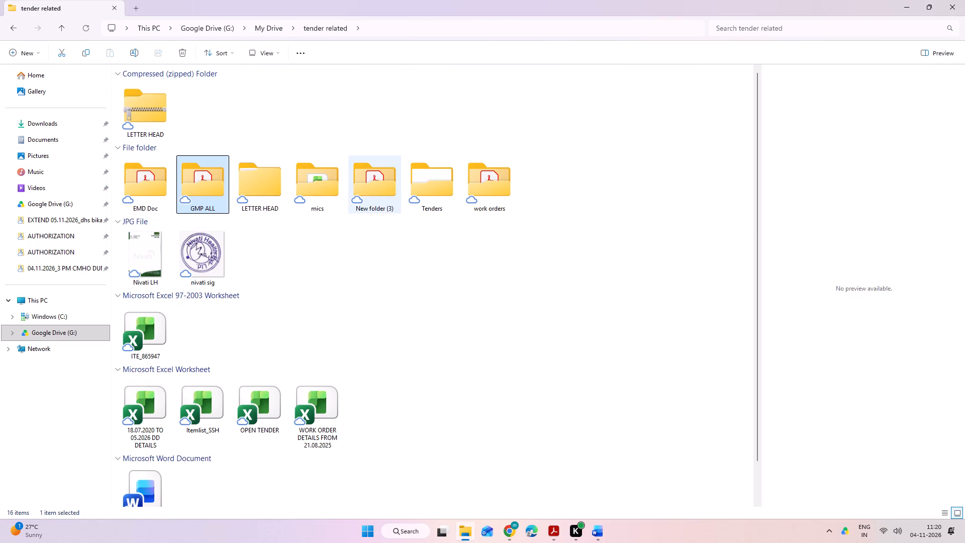
pyautogui.doubleClick(431, 177)
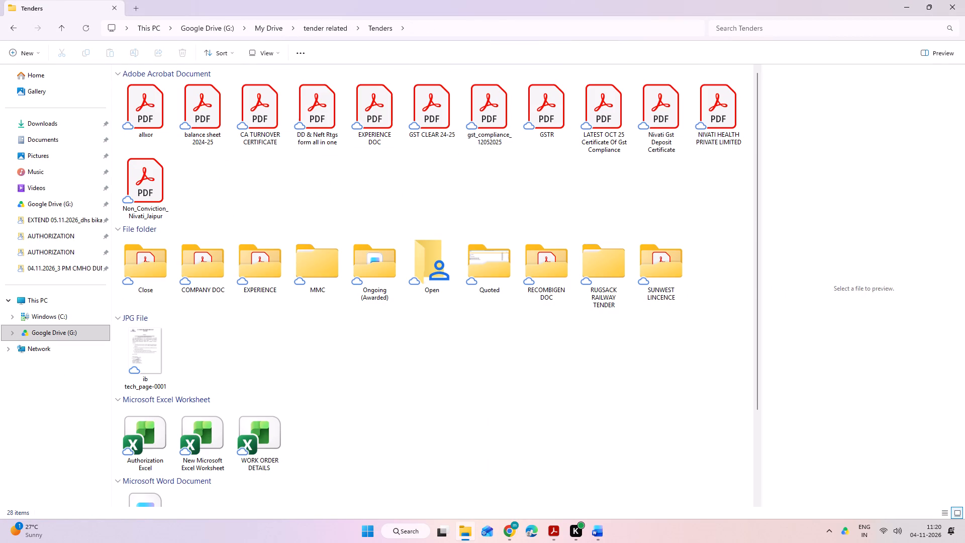
pyautogui.doubleClick(245, 261)
pyautogui.click(400, 92)
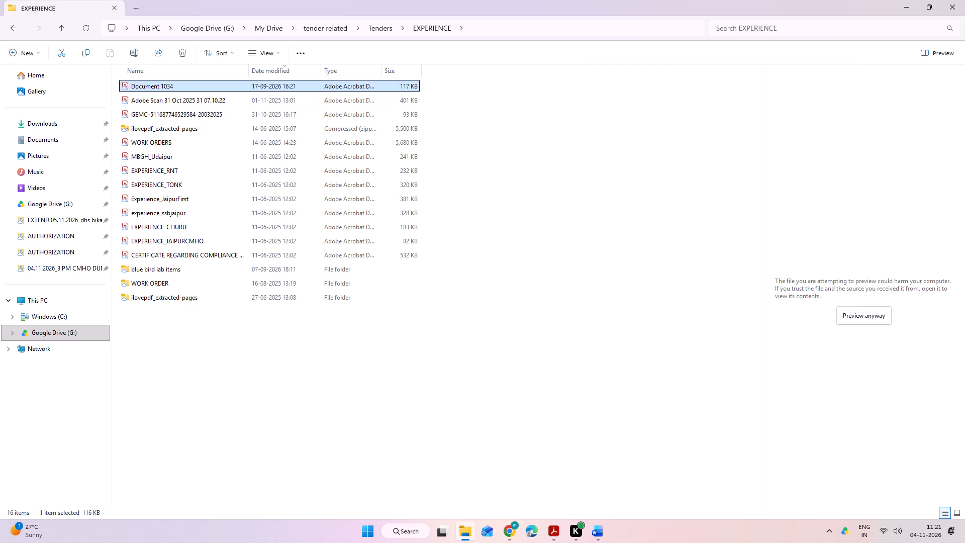
pyautogui.keyDown('ctrl'); pyautogui.click(237, 99); pyautogui.keyUp('ctrl')
pyautogui.moveTo(180, 86); pyautogui.dragTo(241, 180)
pyautogui.hotkey('alt', 'Tab')
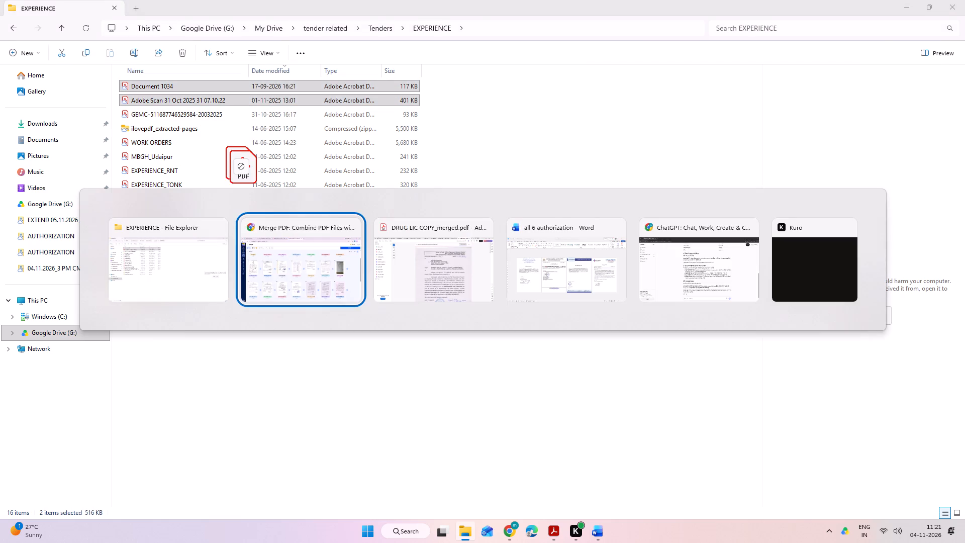
pyautogui.moveTo(241, 180); pyautogui.dragTo(369, 332)
pyautogui.scroll(-3, 620, 306)
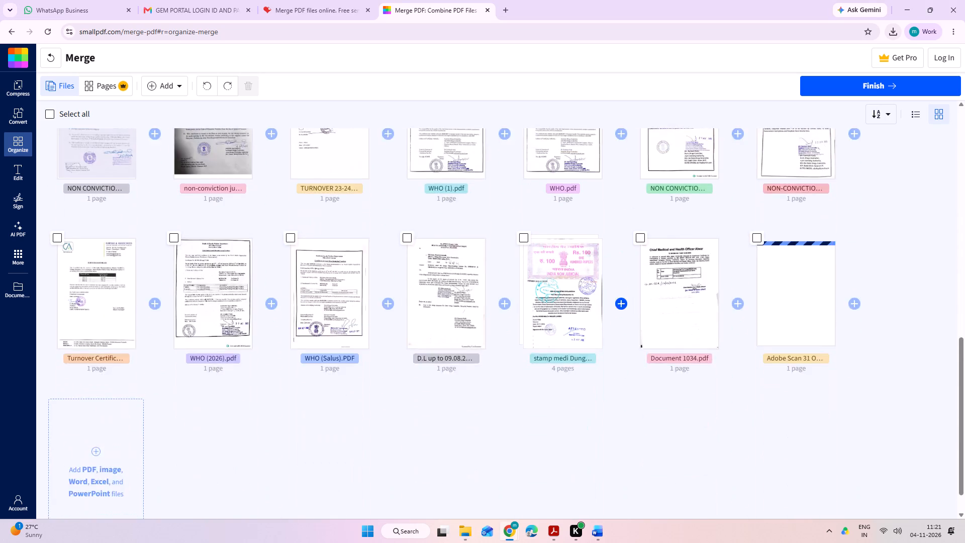
# Review the Adobe Scan 31 Oct 2025, MBGH_Udaipur and EXPERIENCE_RNT certificates from the EXPERIENCE folder.
pyautogui.hotkey('alt', 'Tab')
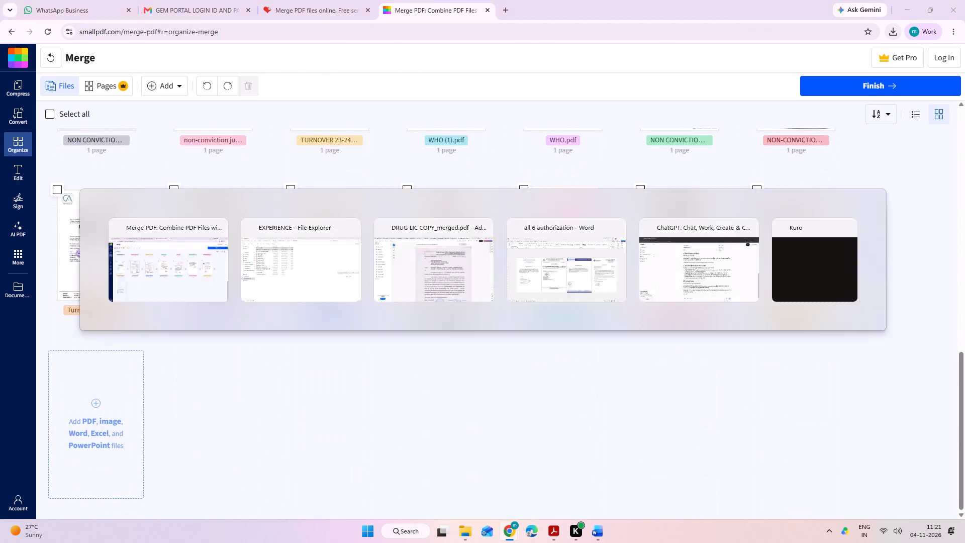
pyautogui.doubleClick(222, 94)
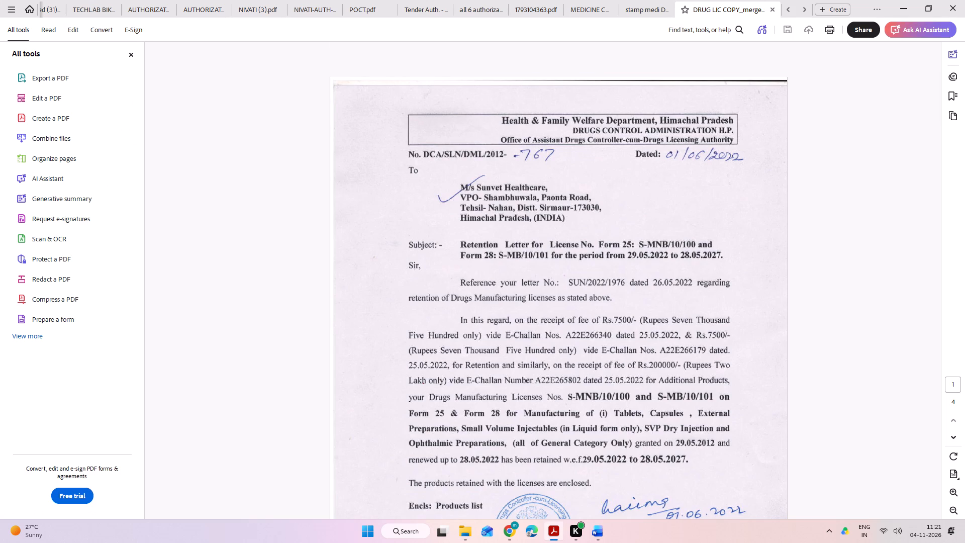
pyautogui.hotkey('alt', 'Tab')
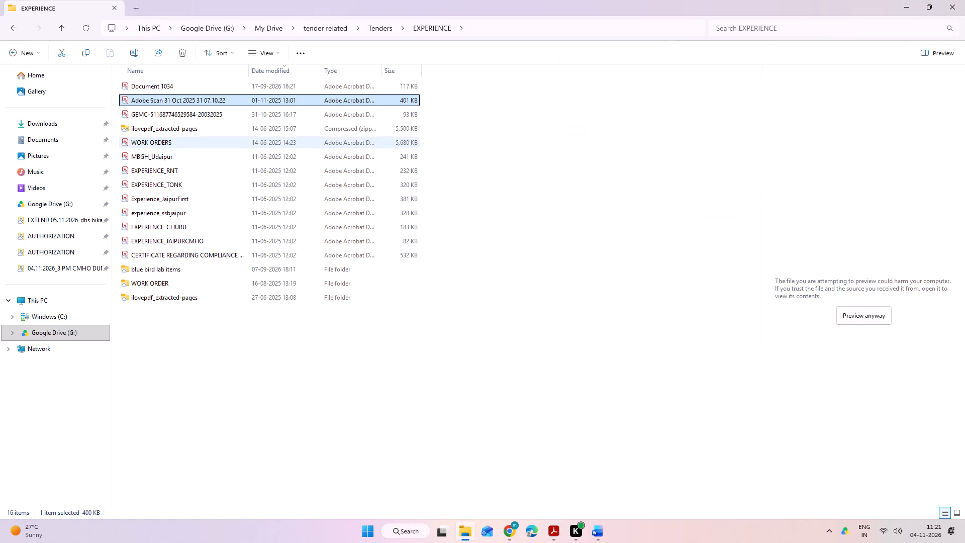
pyautogui.doubleClick(187, 155)
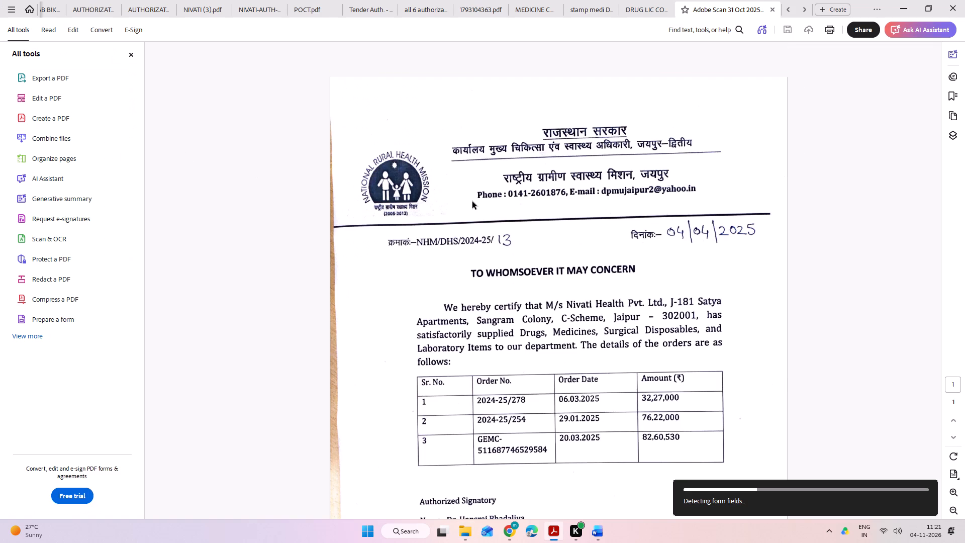
pyautogui.scroll(-4, 547, 241)
pyautogui.scroll(3, 557, 248)
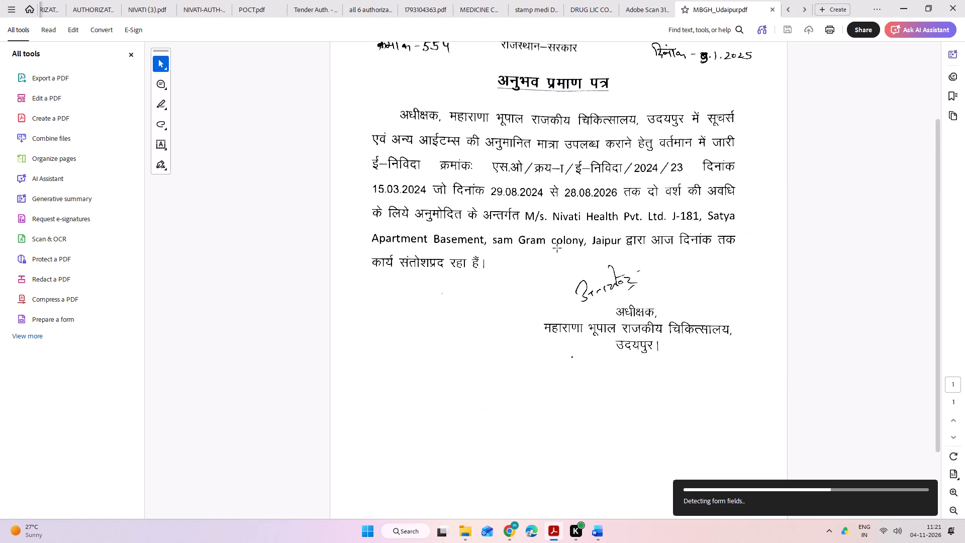
pyautogui.hotkey('alt', 'Tab')
pyautogui.doubleClick(191, 176)
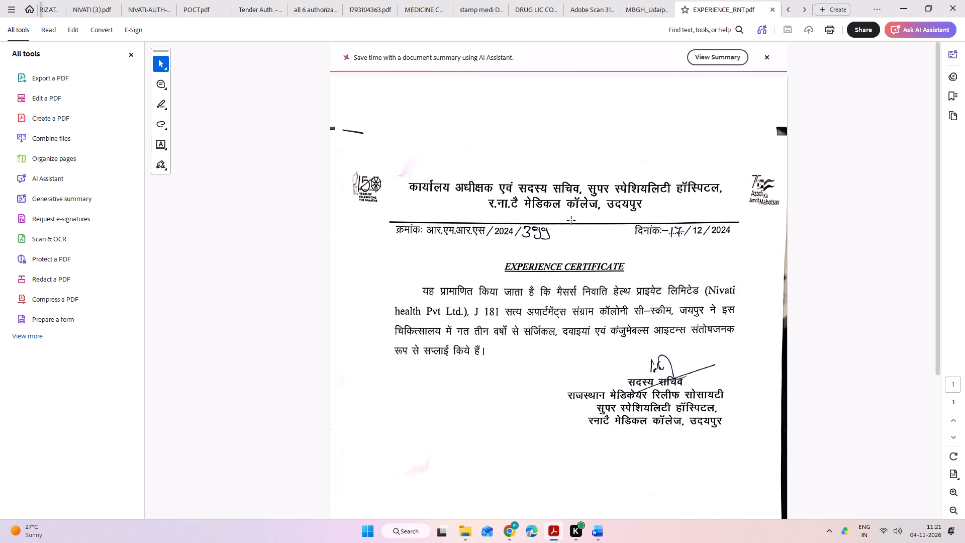
# Check the EXPERIENCE_TONK certificate and add its PDF to the Smallpdf merge.
pyautogui.hotkey('alt', 'Tab')
pyautogui.doubleClick(206, 189)
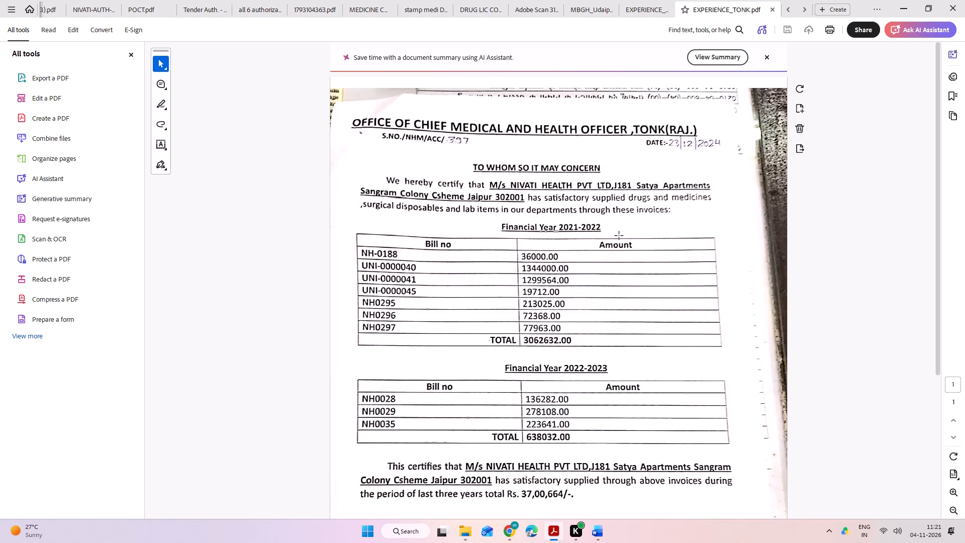
pyautogui.hotkey('alt', 'Tab')
pyautogui.moveTo(132, 185); pyautogui.dragTo(174, 222)
pyautogui.hotkey('alt', 'Tab')
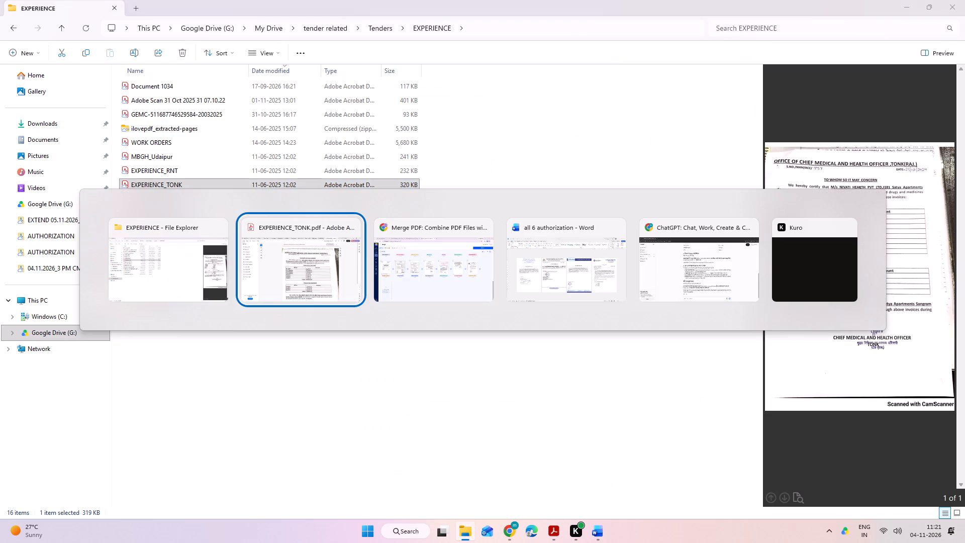
pyautogui.moveTo(174, 222); pyautogui.dragTo(469, 329)
pyautogui.hotkey('alt', 'Tab')
# Check the Experience_JaipurFirst certificate and add its PDF to the Smallpdf merge.
pyautogui.hotkey('alt', 'Tab')
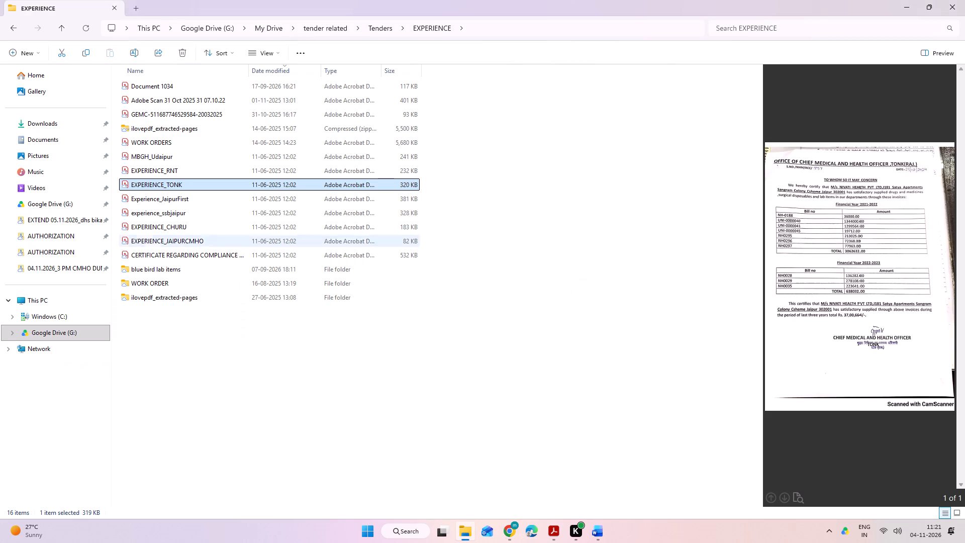
pyautogui.doubleClick(212, 196)
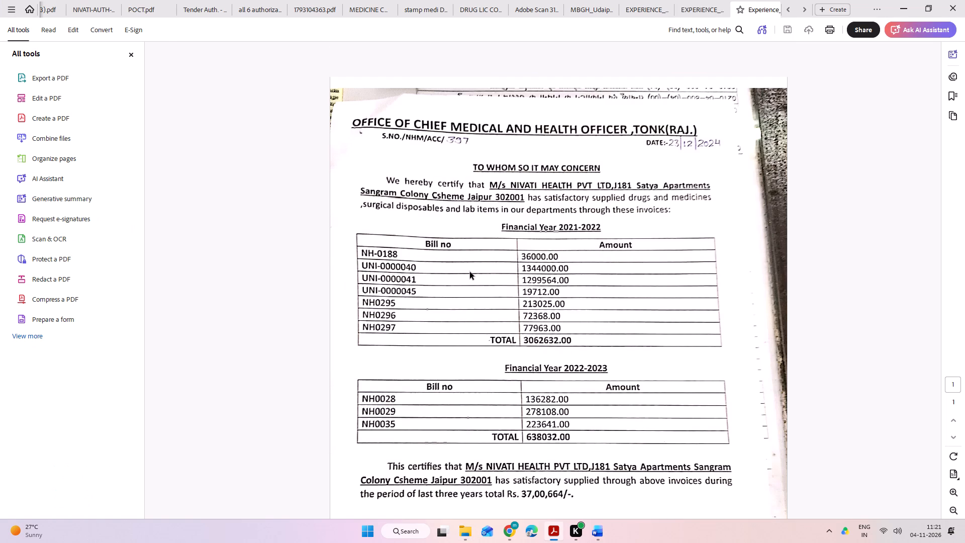
pyautogui.hotkey('alt', 'Tab')
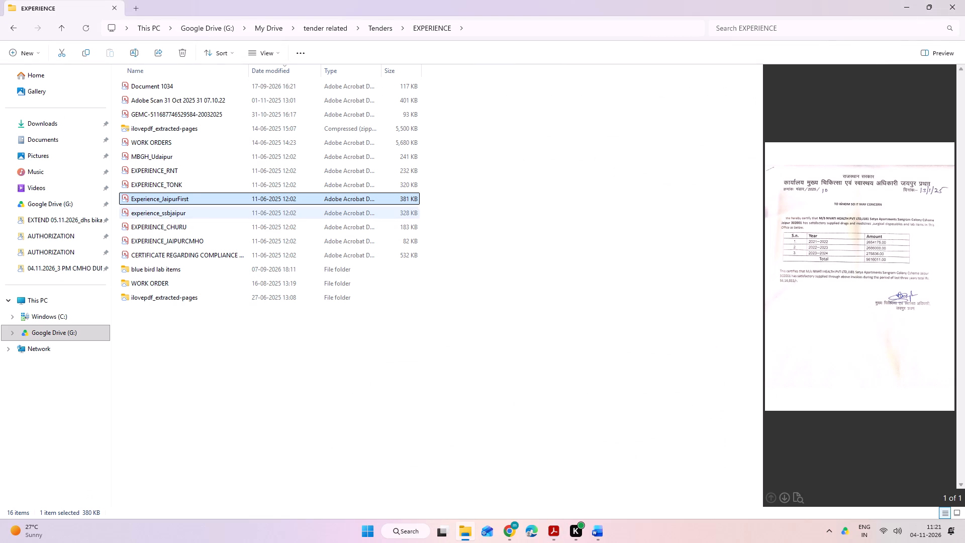
pyautogui.moveTo(143, 202); pyautogui.dragTo(399, 391)
pyautogui.hotkey('alt', 'Tab')
pyautogui.click(399, 391)
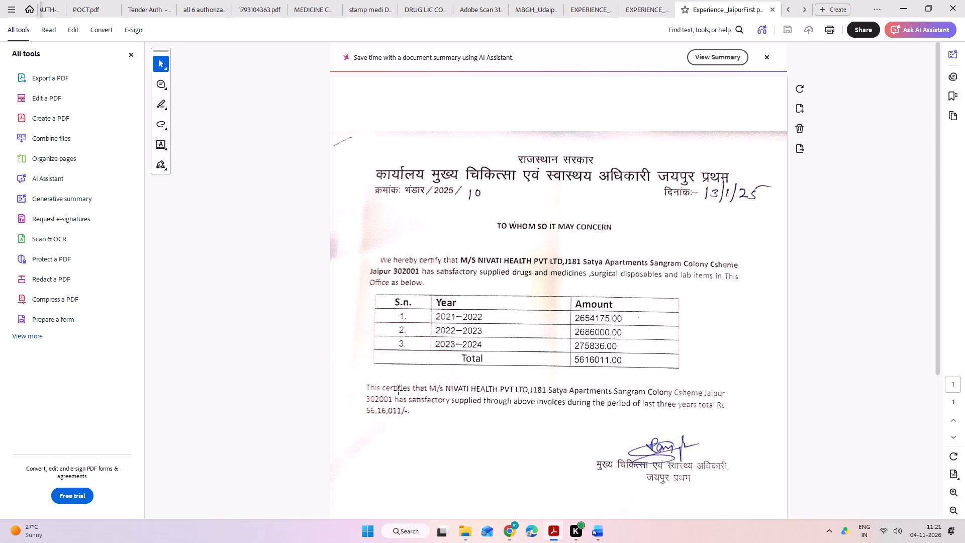
pyautogui.hotkey('alt', 'Tab')
pyautogui.moveTo(150, 199); pyautogui.dragTo(213, 241)
pyautogui.hotkey('alt', 'Tab')
pyautogui.hotkey('alt', 'Tab')
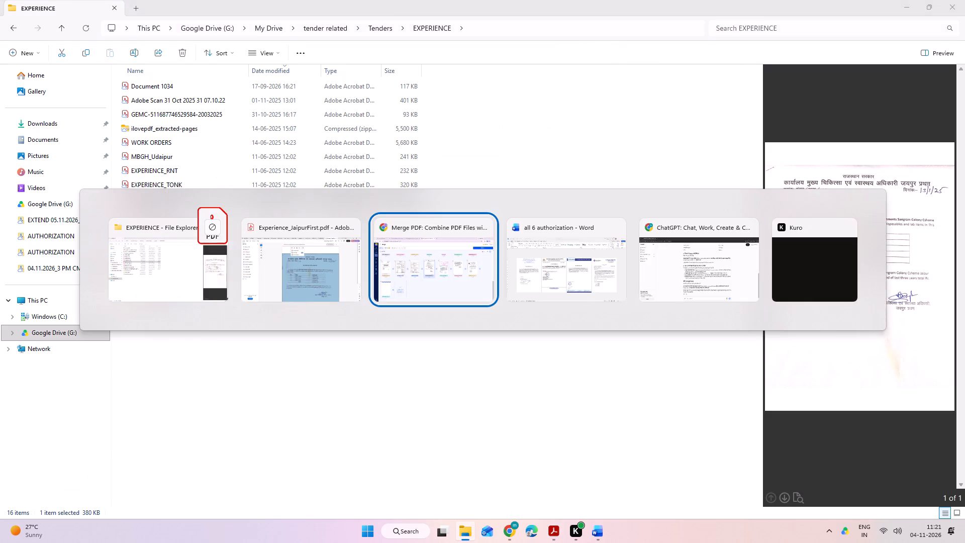
pyautogui.moveTo(213, 241); pyautogui.dragTo(450, 334)
# Check the experience_ssbjaipur certificate and add its PDF to the Smallpdf merge.
pyautogui.hotkey('alt', 'Tab')
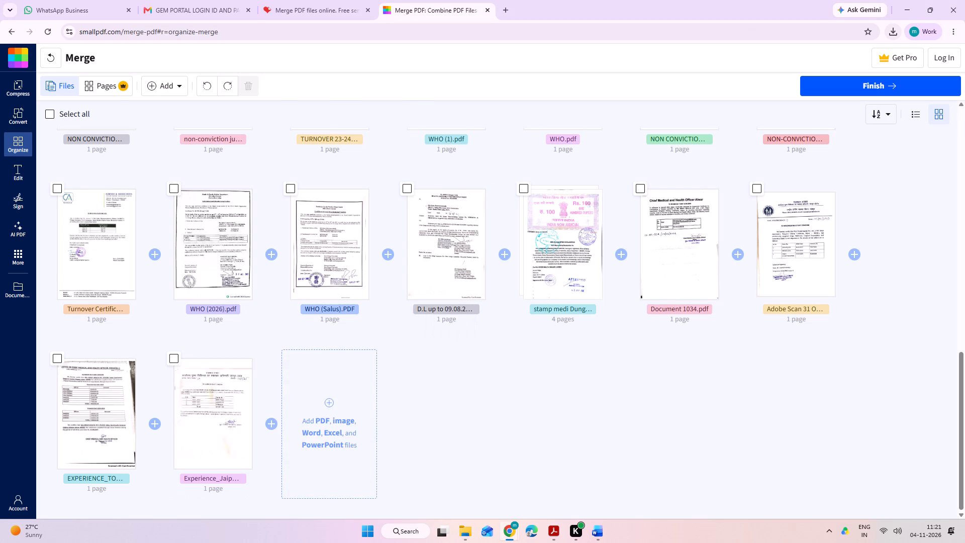
pyautogui.click(226, 205)
pyautogui.doubleClick(210, 215)
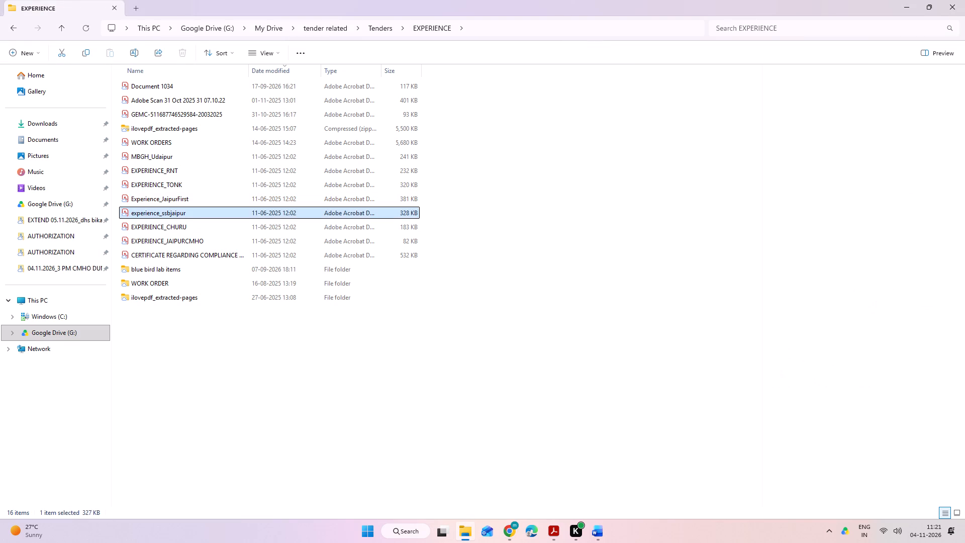
pyautogui.scroll(-2, 645, 248)
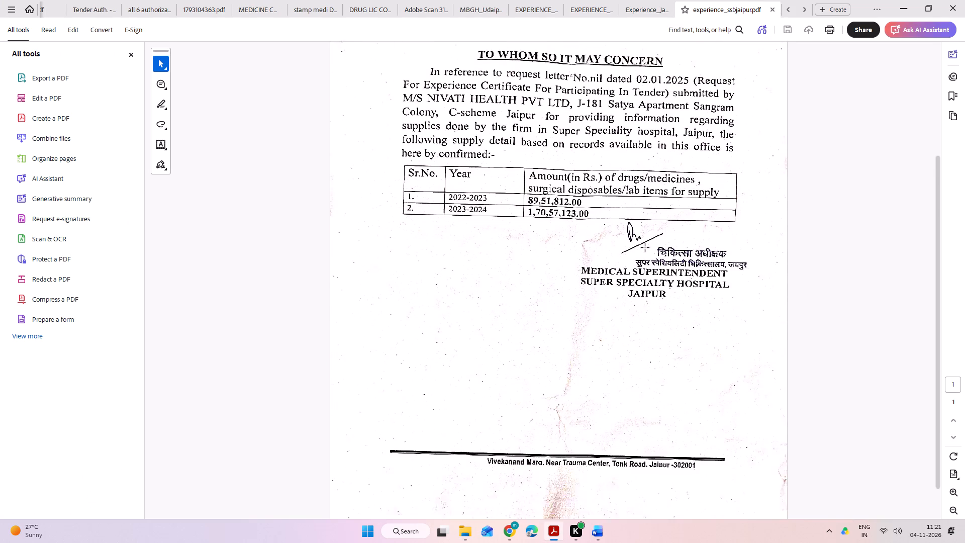
pyautogui.scroll(2, 645, 248)
pyautogui.hotkey('alt', 'Tab')
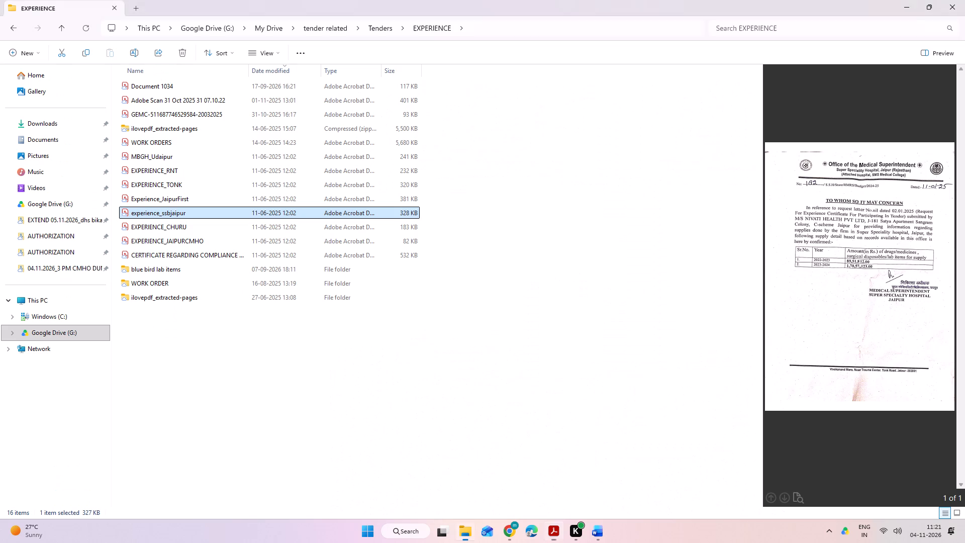
pyautogui.moveTo(139, 214); pyautogui.dragTo(458, 310)
pyautogui.hotkey('alt', 'Tab')
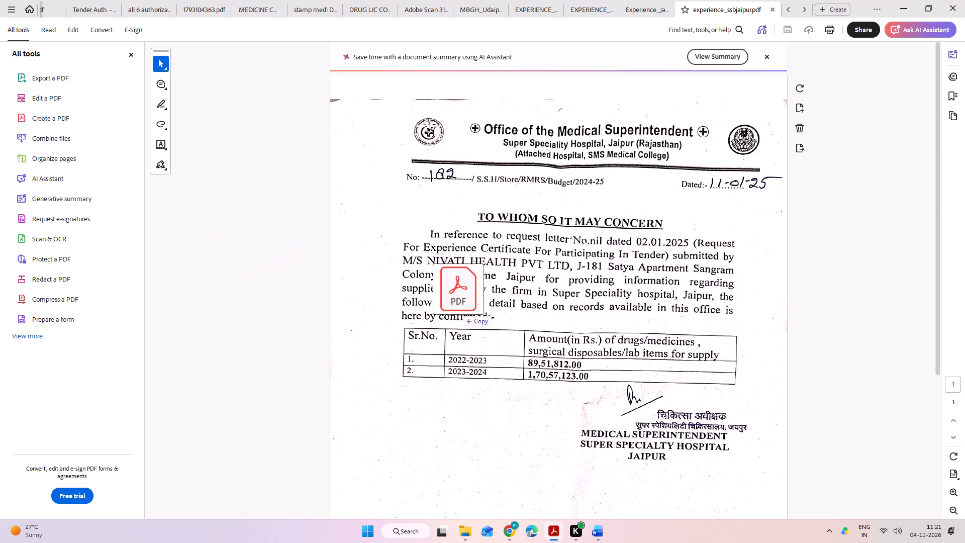
pyautogui.moveTo(458, 310); pyautogui.dragTo(462, 331)
pyautogui.hotkey('alt', 'Tab')
pyautogui.hotkey('alt', 'Tab')
# Check the EXPERIENCE_CHURU certificate and add its PDF to the Smallpdf merge.
pyautogui.hotkey('alt', 'Tab')
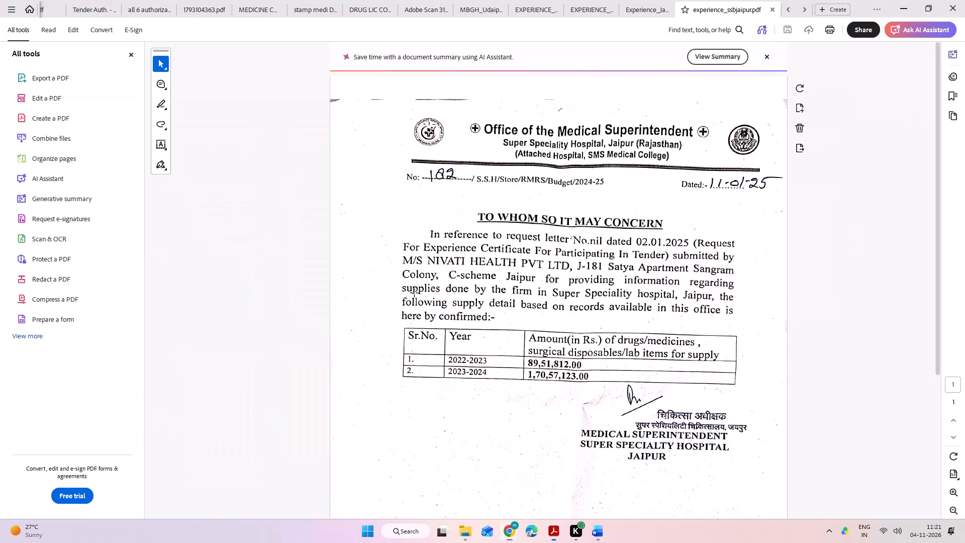
pyautogui.hotkey('alt', 'Tab')
pyautogui.hotkey('alt', 'Tab')
pyautogui.doubleClick(187, 229)
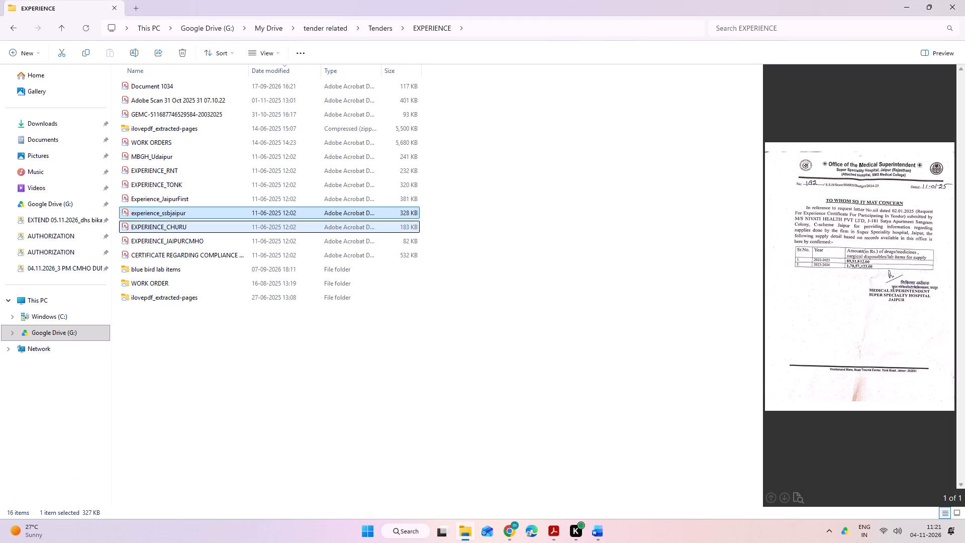
pyautogui.scroll(-5, 512, 264)
pyautogui.hotkey('alt', 'Tab')
pyautogui.moveTo(165, 228); pyautogui.dragTo(179, 232)
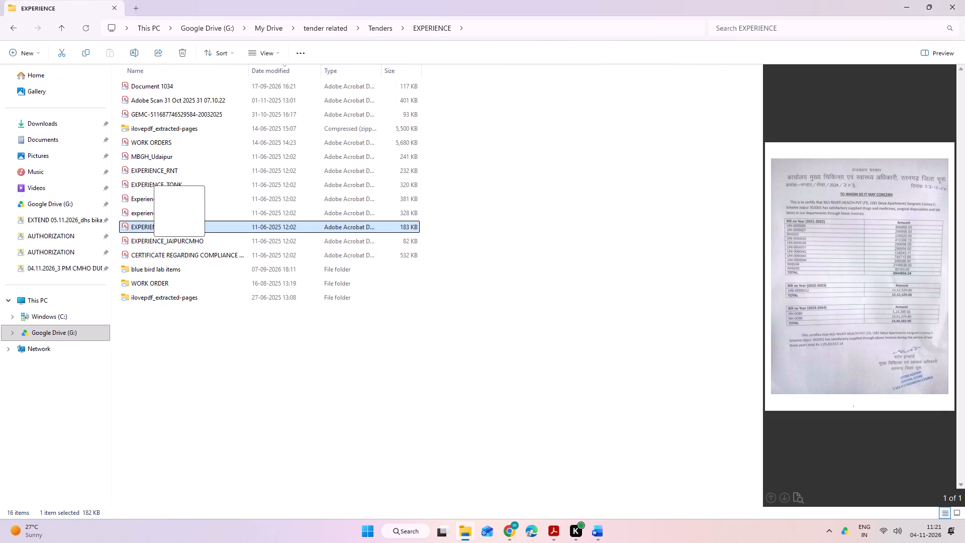
pyautogui.moveTo(179, 232); pyautogui.dragTo(476, 331)
pyautogui.hotkey('alt', 'Tab')
pyautogui.hotkey('alt', 'Tab')
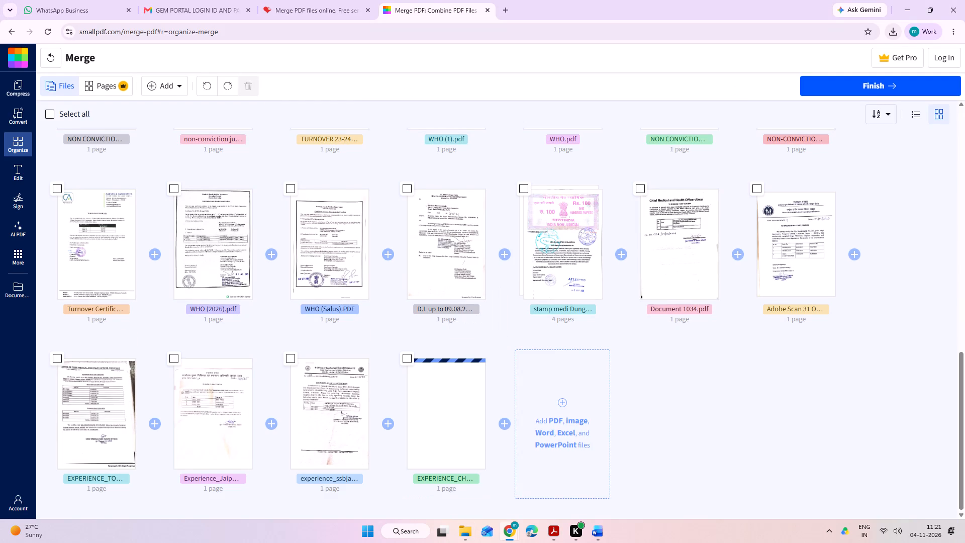
# Check the EXPERIENCE_JAIPURCMHO certificate and add its PDF to the Smallpdf merge.
pyautogui.hotkey('alt', 'Tab')
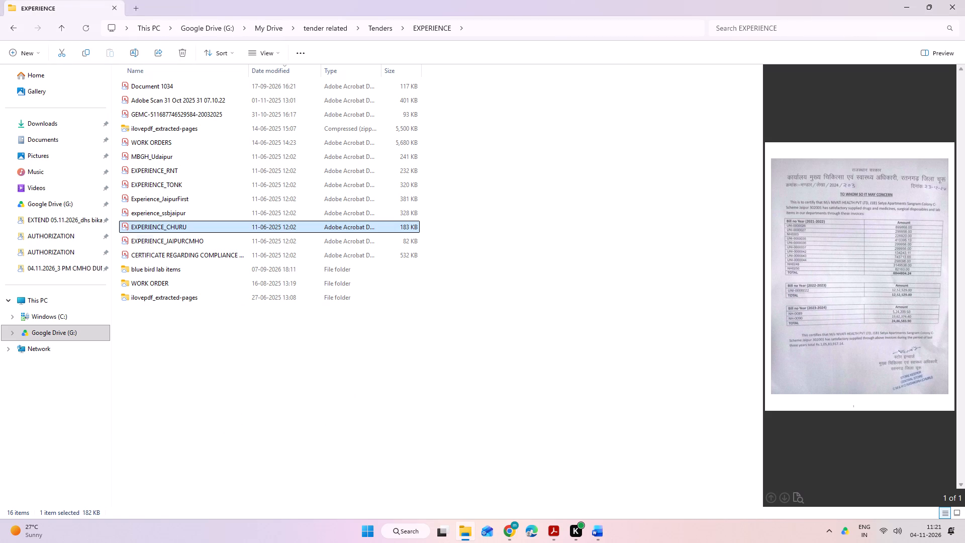
pyautogui.doubleClick(215, 237)
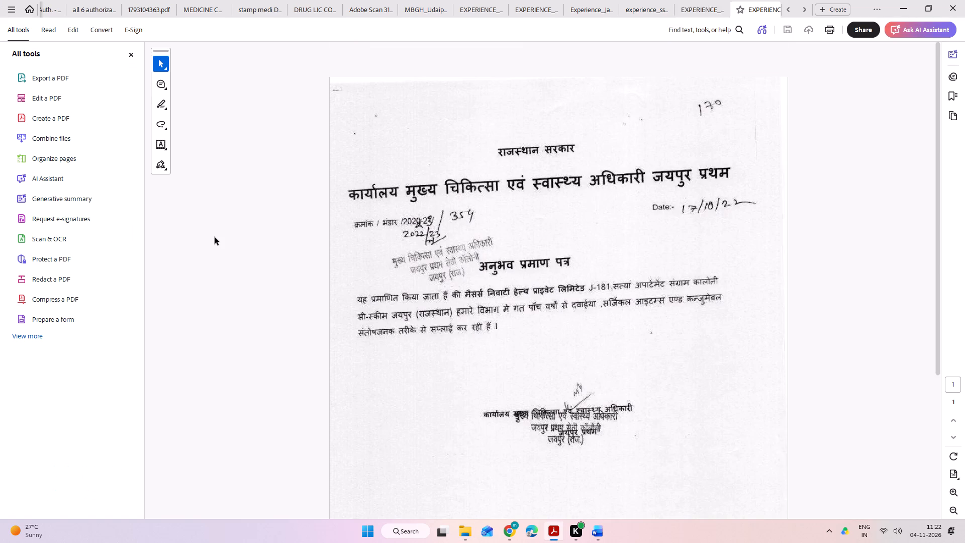
pyautogui.hotkey('alt', 'Tab')
pyautogui.moveTo(150, 240); pyautogui.dragTo(161, 246)
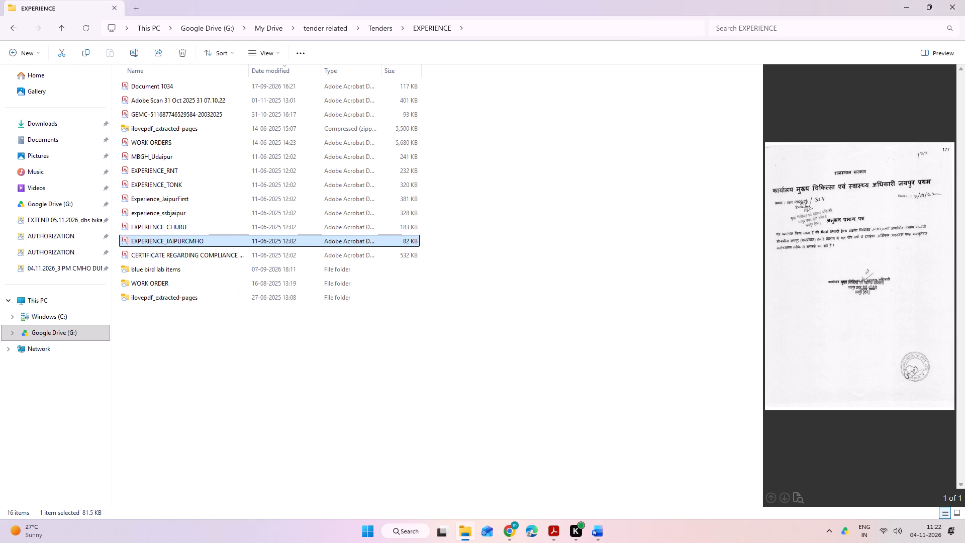
pyautogui.moveTo(161, 246); pyautogui.dragTo(353, 350)
pyautogui.hotkey('alt', 'Tab')
pyautogui.hotkey('alt', 'Tab')
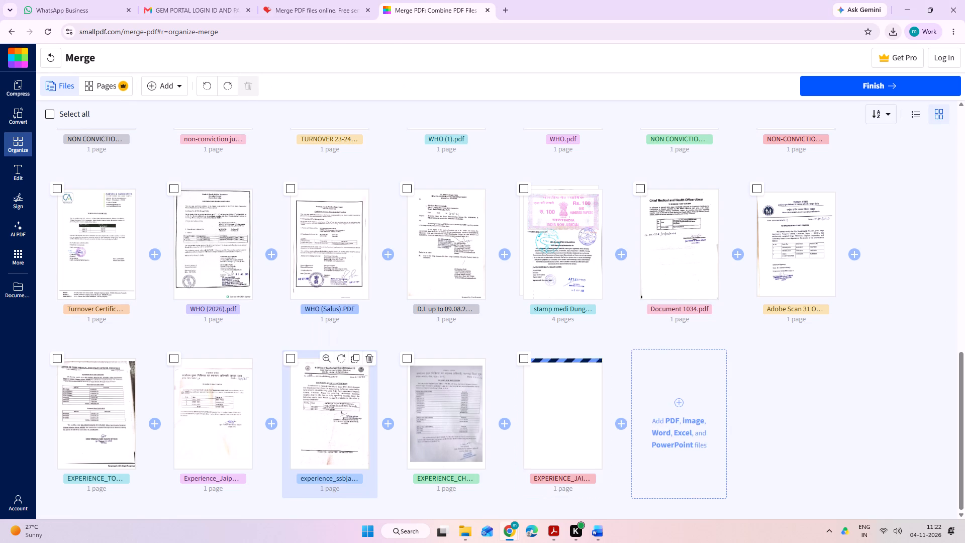
# Check the CERTIFICATE REGARDING COMPLIANCE PDF from the EXPERIENCE folder.
pyautogui.hotkey('alt', 'Tab')
pyautogui.doubleClick(236, 251)
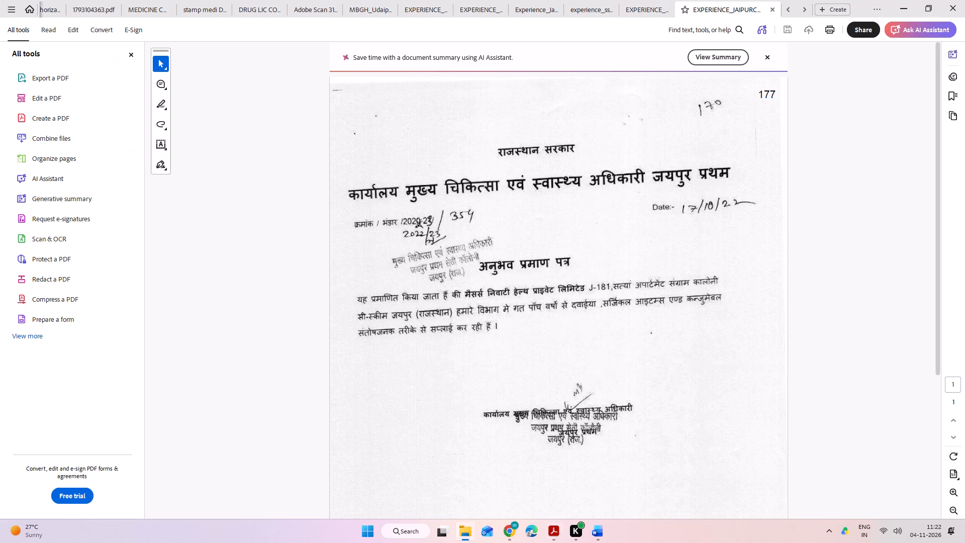
pyautogui.hotkey('alt', 'Tab')
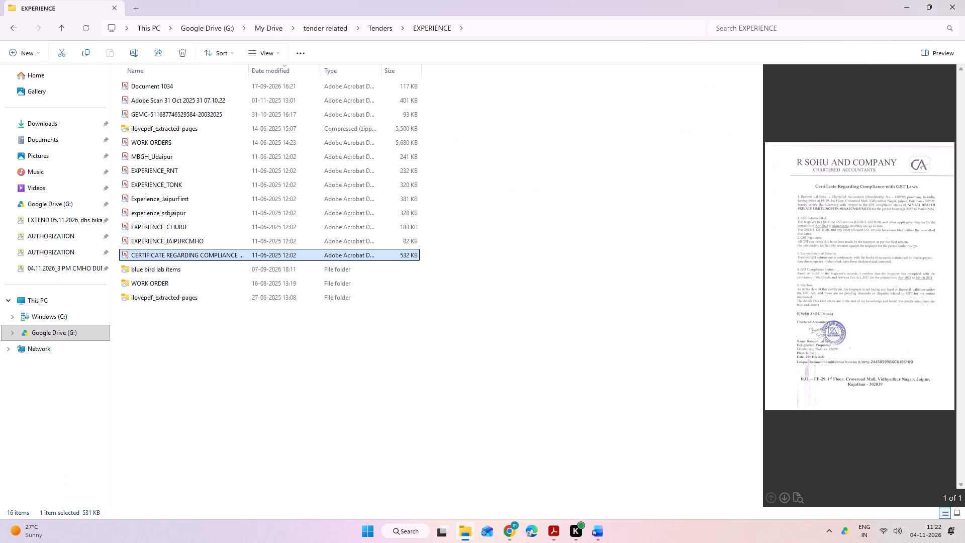
pyautogui.hotkey('alt', 'Tab')
pyautogui.hotkey('alt', 'Tab')
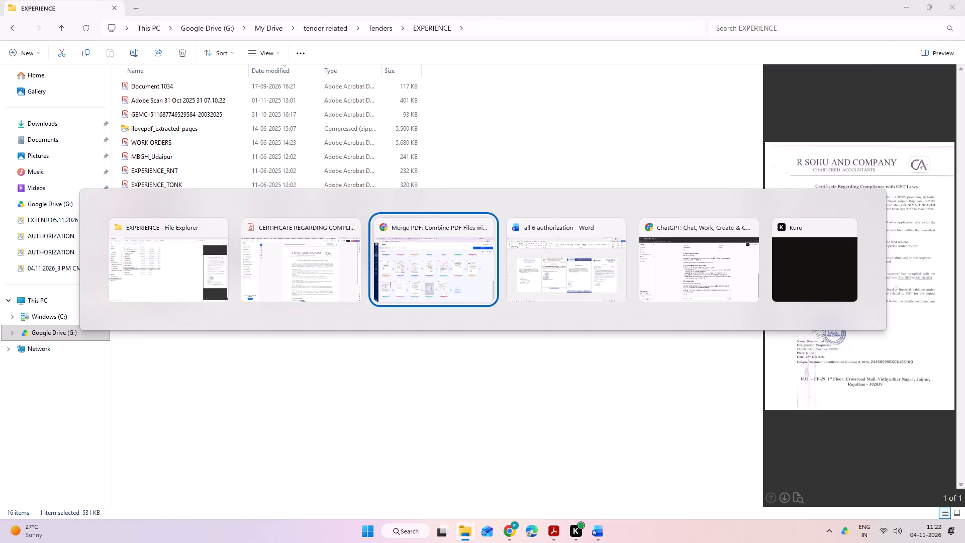
# Move the stamp medi Dungarpur PDF to the end of the merge order, after the EXPERIENCE_JAIPURCMHO certificate.
pyautogui.moveTo(582, 259); pyautogui.dragTo(581, 334)
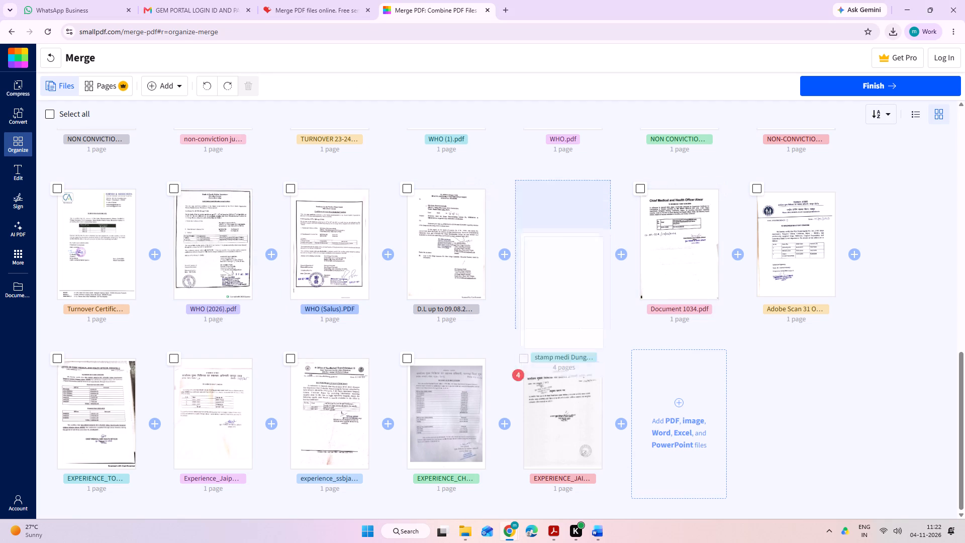
pyautogui.moveTo(581, 334); pyautogui.dragTo(584, 433)
# Review the arranged files from the end back to the first and finish the Smallpdf merge.
pyautogui.scroll(1, 743, 295)
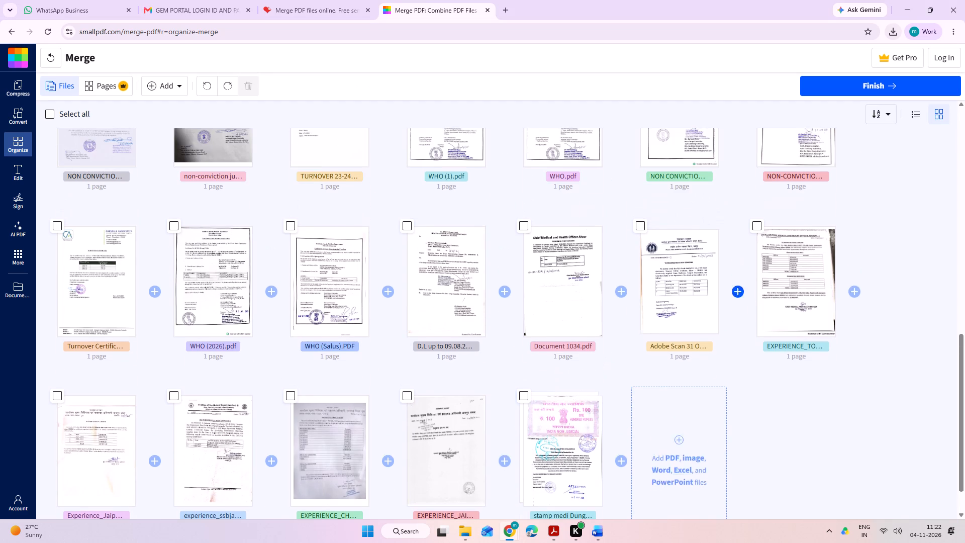
pyautogui.scroll(15, 743, 295)
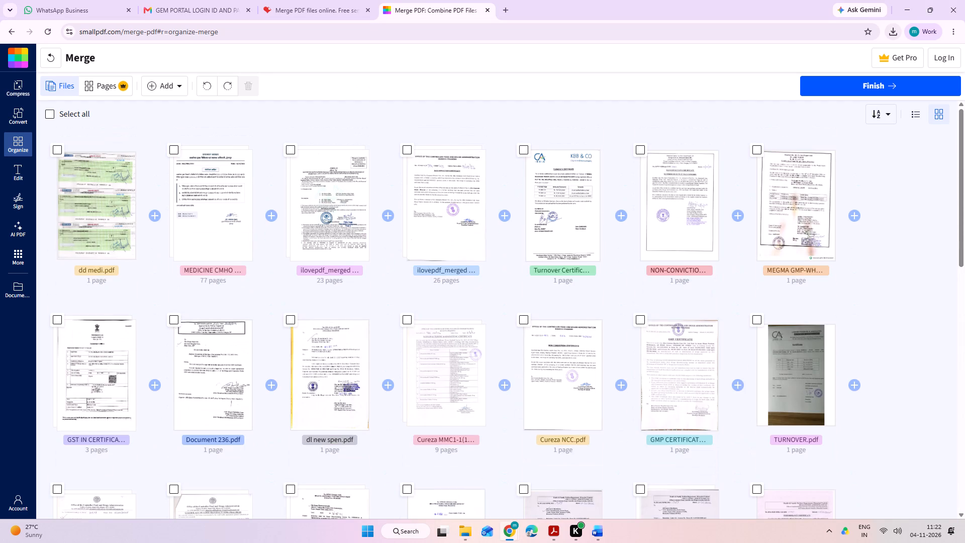
pyautogui.click(837, 81)
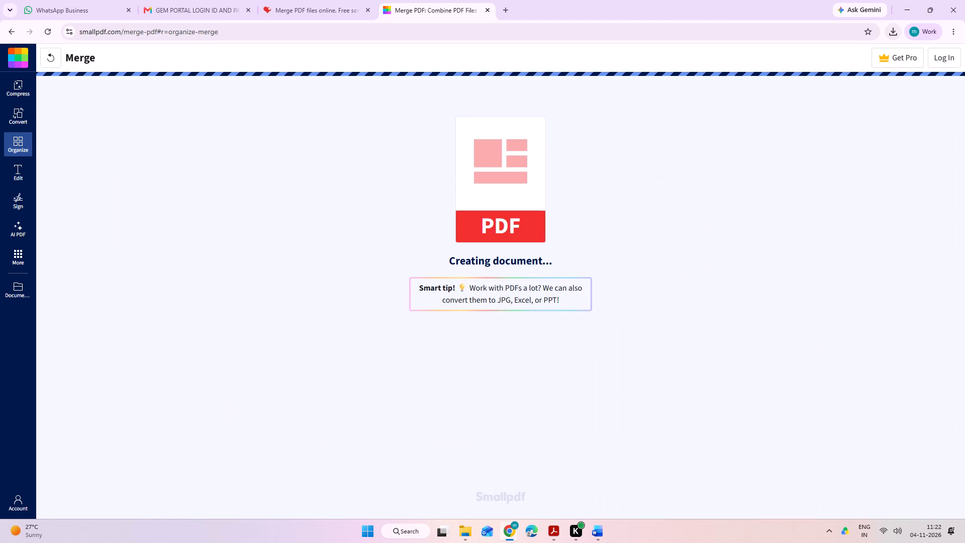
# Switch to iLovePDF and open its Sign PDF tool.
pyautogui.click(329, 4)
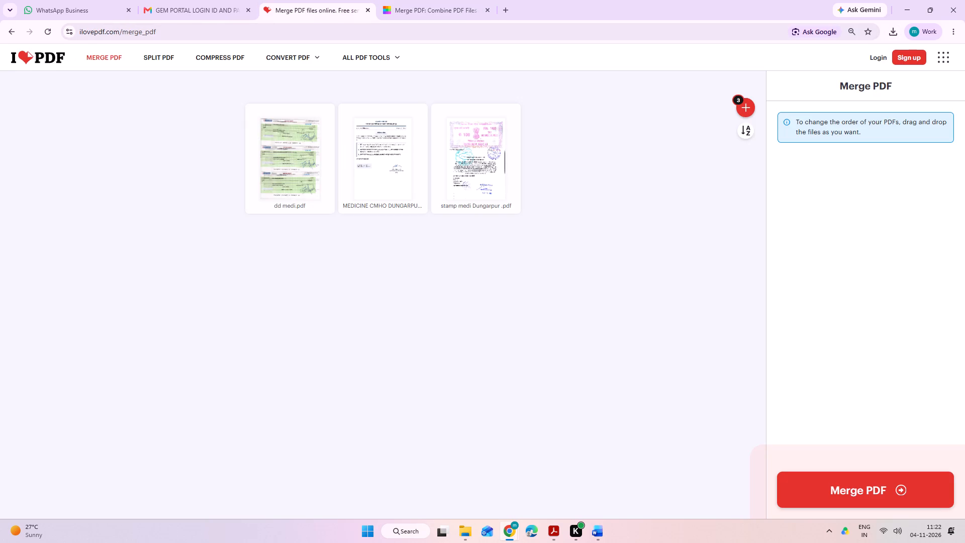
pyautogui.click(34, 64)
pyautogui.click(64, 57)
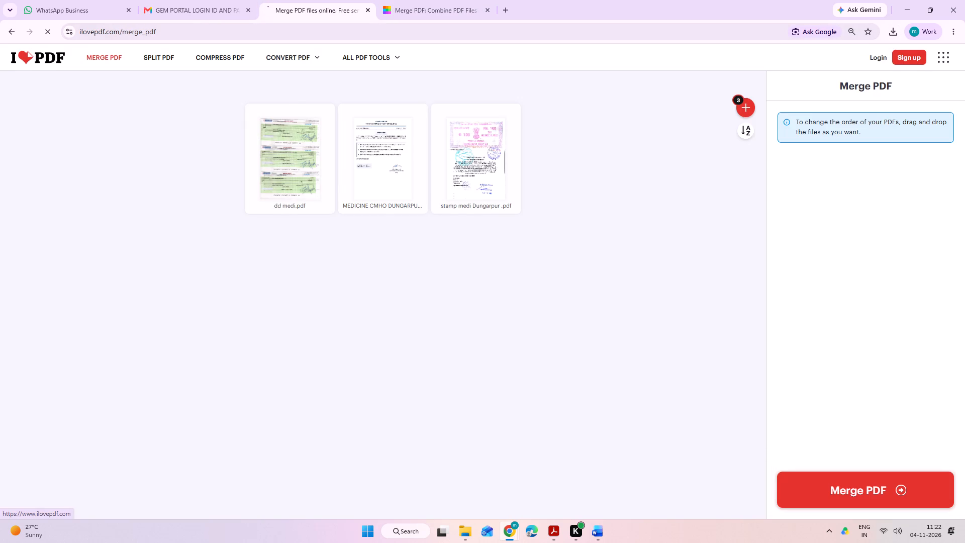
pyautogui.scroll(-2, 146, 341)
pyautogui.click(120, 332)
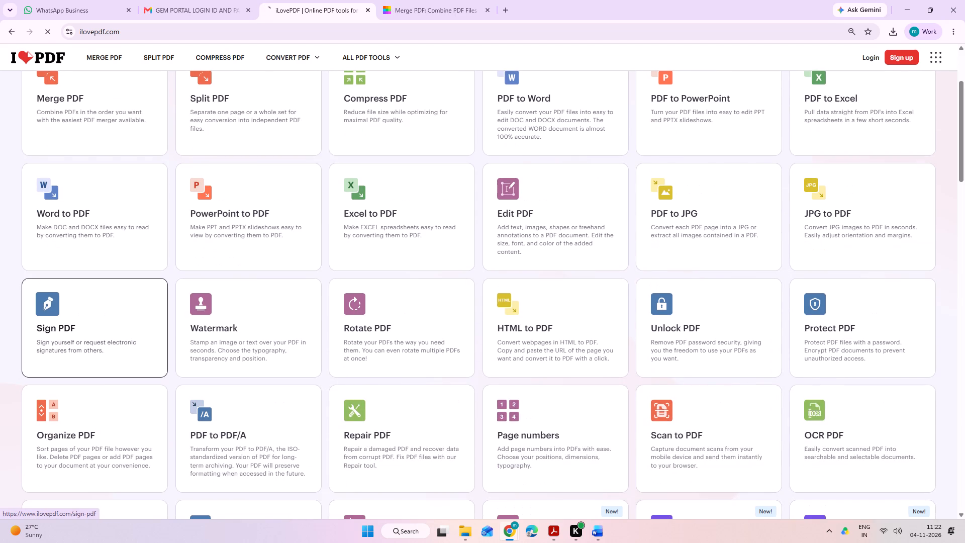
# Download the merged file dd medi-merged.pdf from Smallpdf.
pyautogui.click(390, 0)
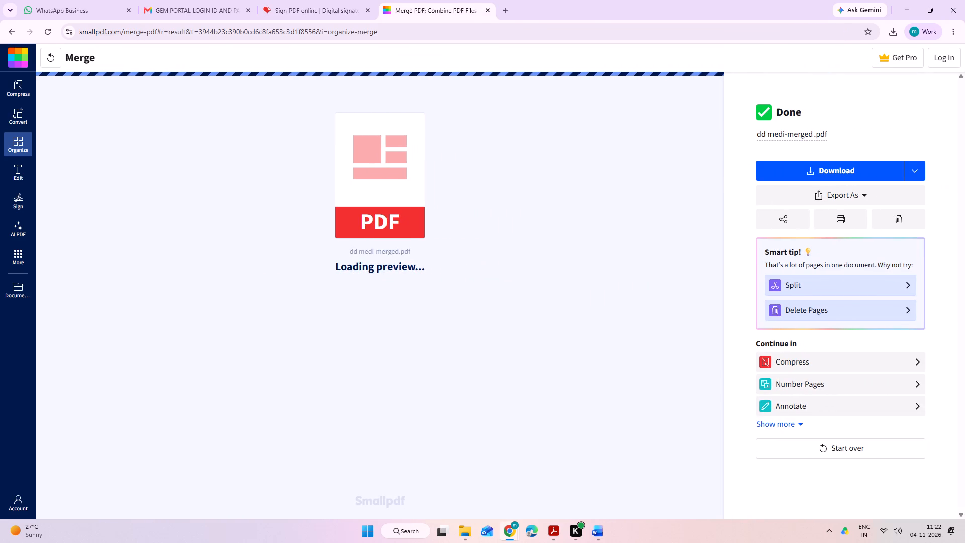
pyautogui.click(811, 173)
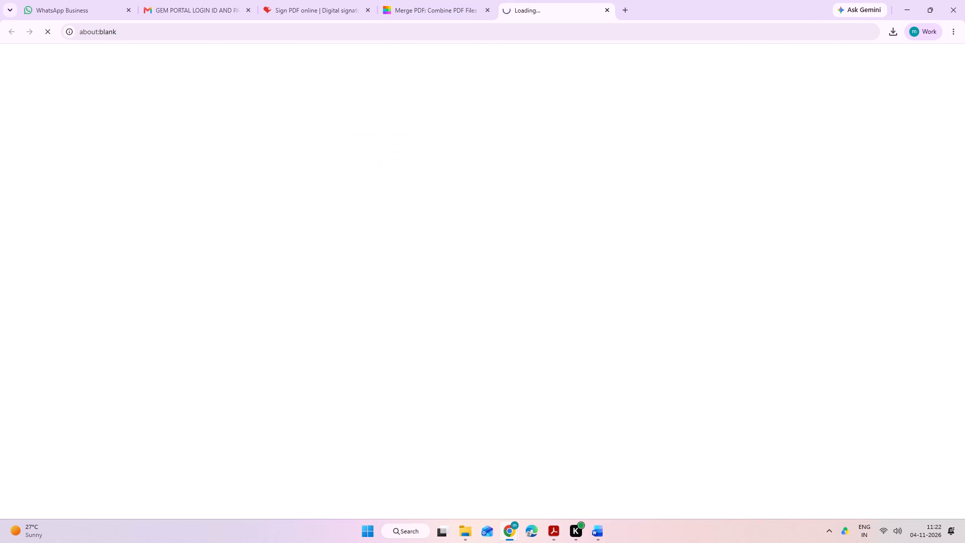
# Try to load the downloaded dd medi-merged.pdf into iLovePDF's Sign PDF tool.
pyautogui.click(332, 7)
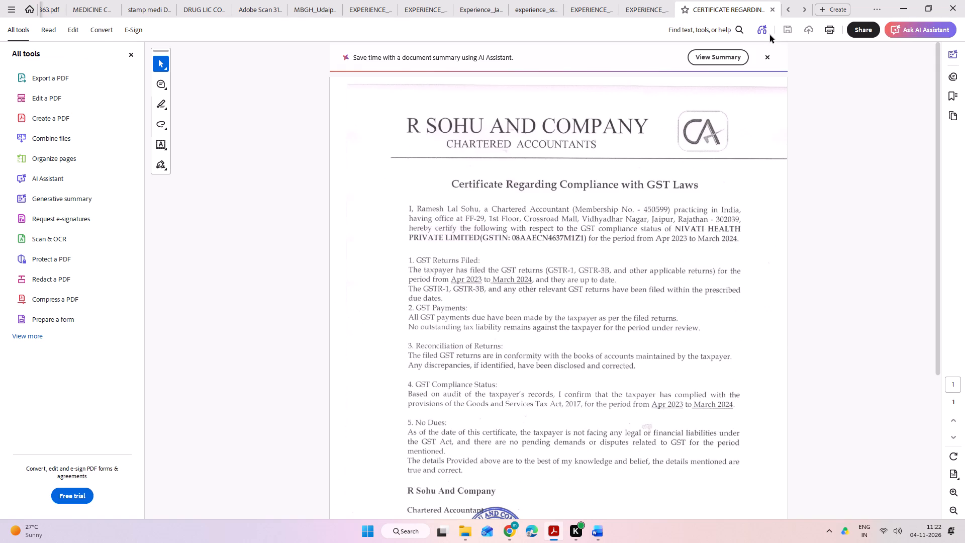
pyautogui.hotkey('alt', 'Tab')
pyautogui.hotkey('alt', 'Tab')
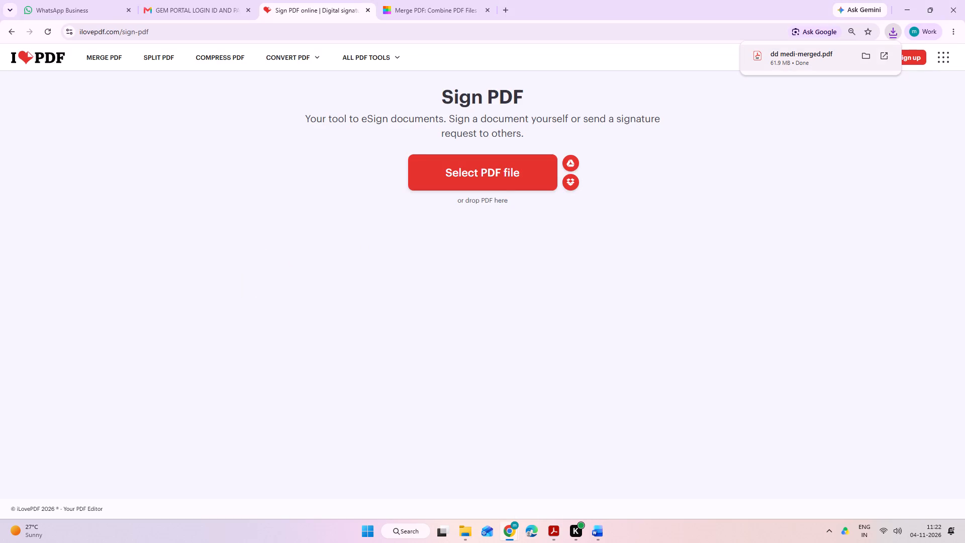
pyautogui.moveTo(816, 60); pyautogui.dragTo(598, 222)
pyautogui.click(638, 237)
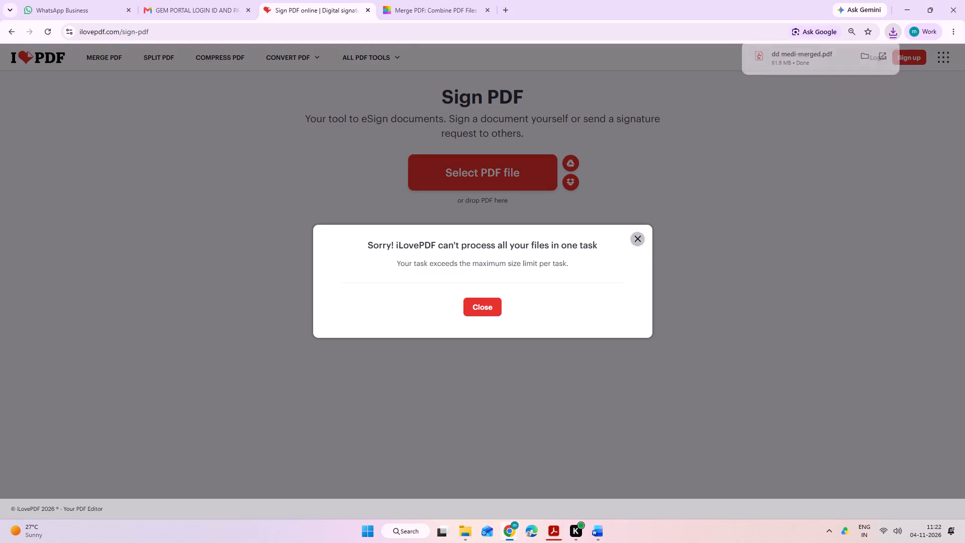
# Compress dd medi-merged.pdf with iLovePDF's Compress PDF tool and download the compressed file.
pyautogui.click(232, 54)
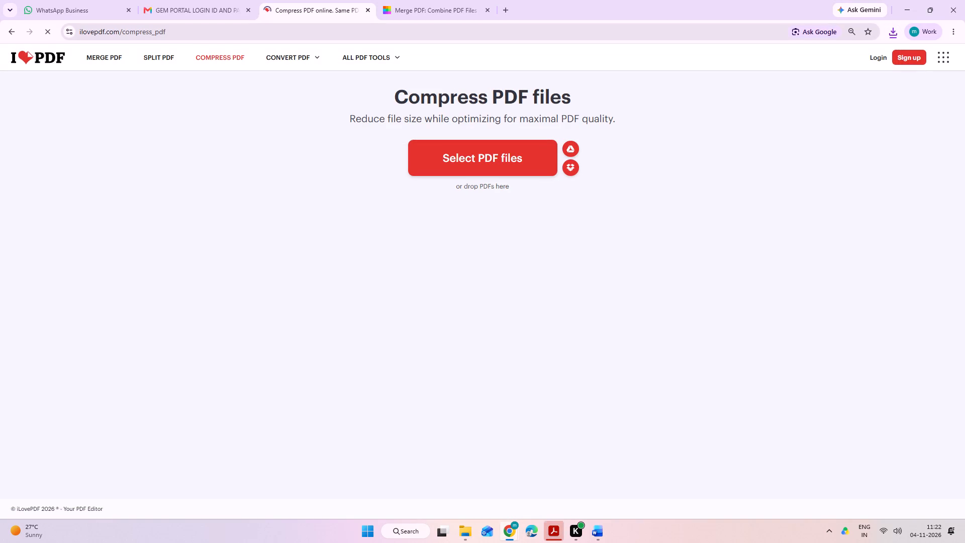
pyautogui.click(892, 30)
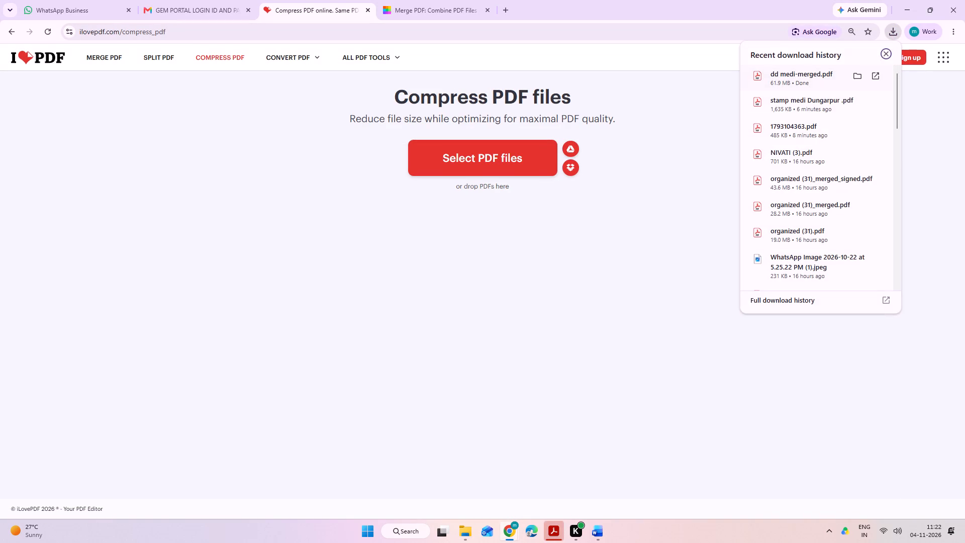
pyautogui.moveTo(823, 69); pyautogui.dragTo(636, 144)
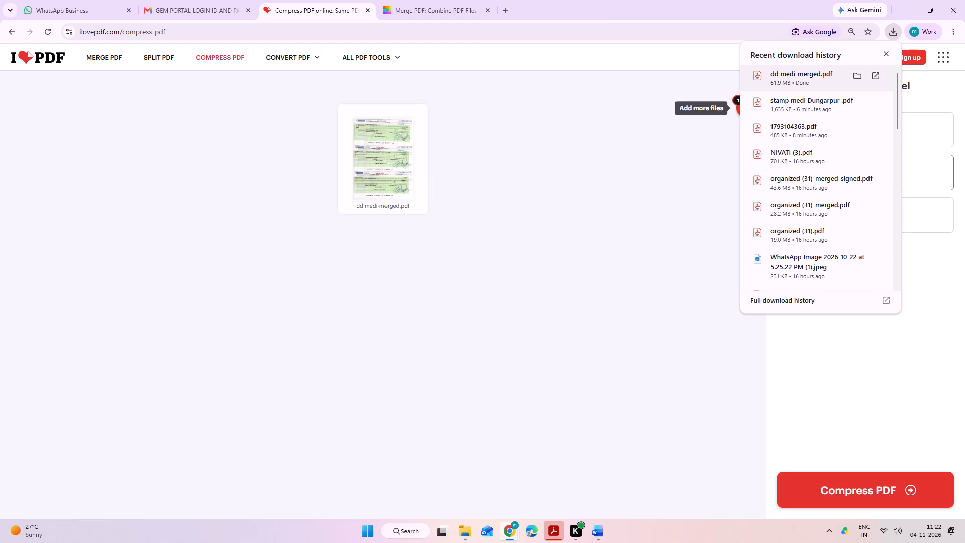
pyautogui.click(818, 495)
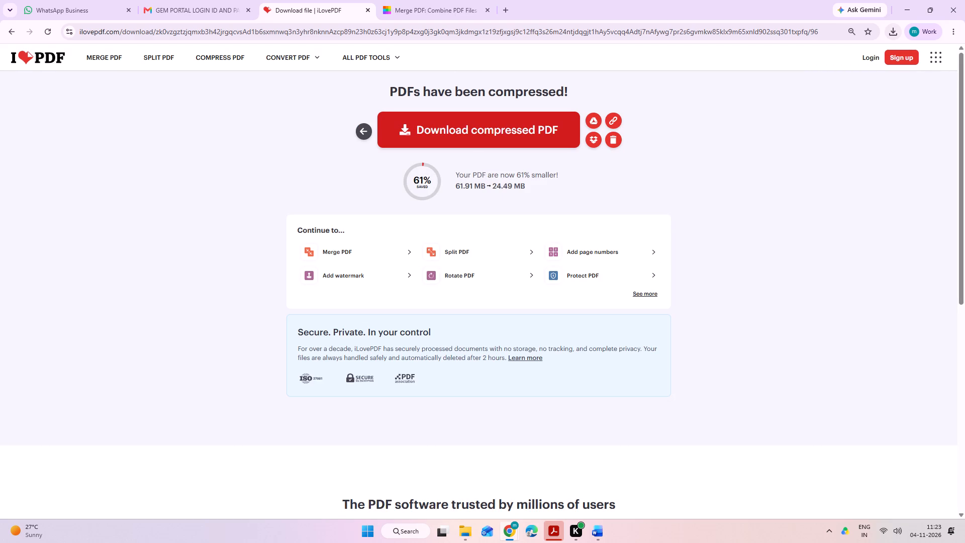
pyautogui.click(517, 136)
# Load dd medi-merged_compressed.pdf from the recent downloads into iLovePDF's Sign PDF tool.
pyautogui.click(29, 52)
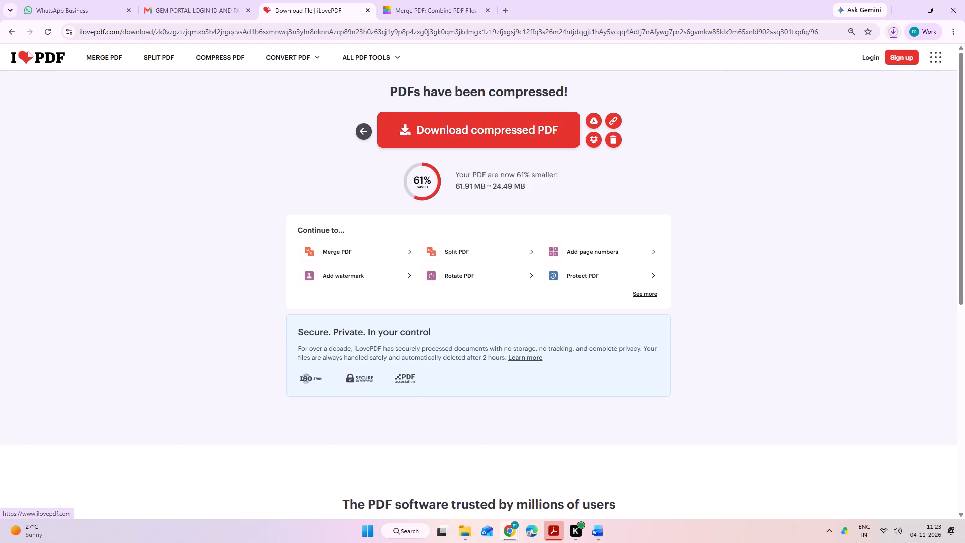
pyautogui.scroll(-7, 211, 178)
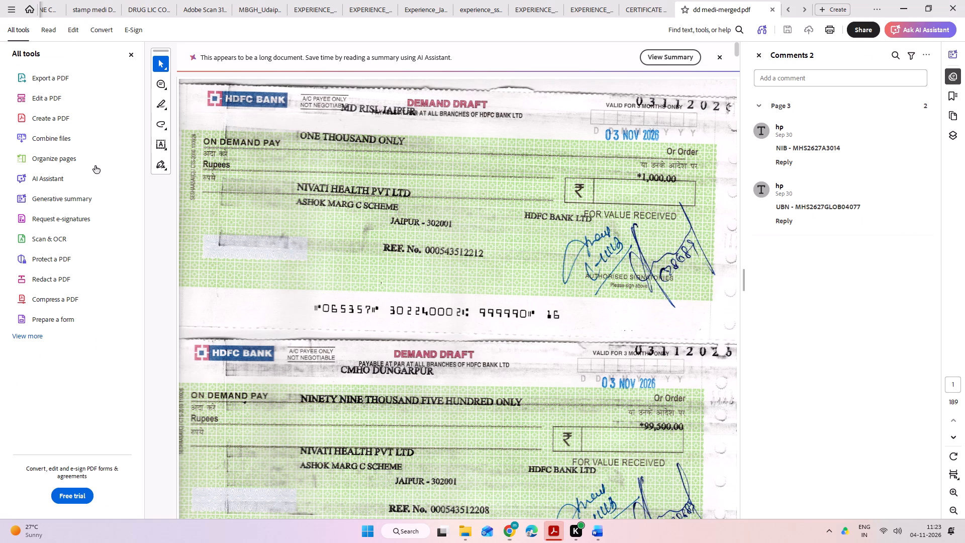
pyautogui.scroll(2, 100, 178)
pyautogui.hotkey('alt', 'Tab')
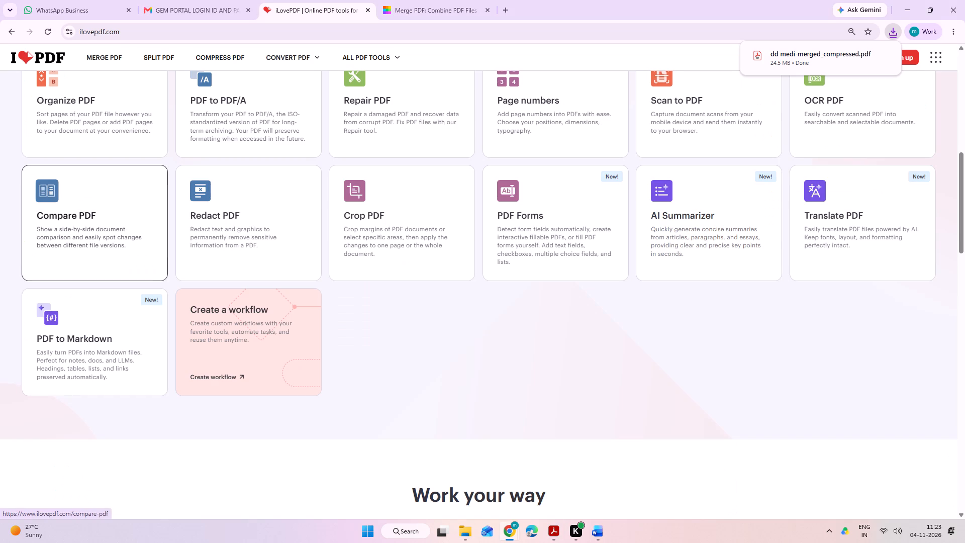
pyautogui.scroll(3, 102, 176)
pyautogui.click(102, 176)
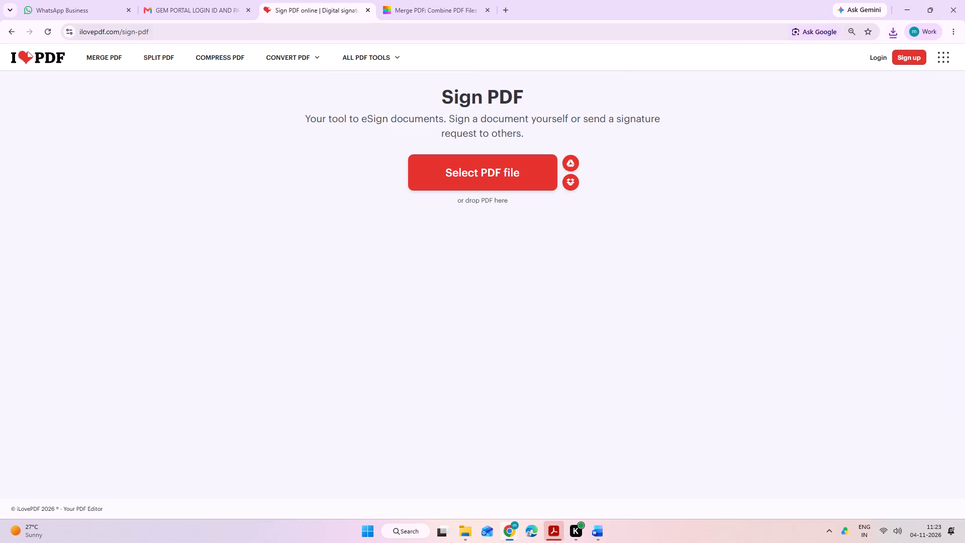
pyautogui.click(901, 32)
pyautogui.moveTo(782, 81); pyautogui.dragTo(626, 154)
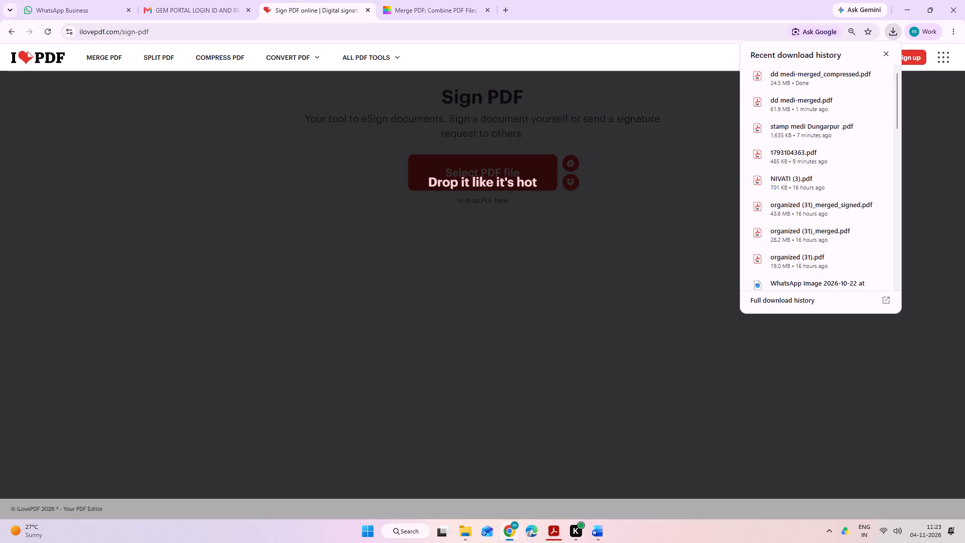
# Set the signature details with the full name CXC and the nivati_sig image from the desktop as the uploaded signature.
pyautogui.click(427, 318)
pyautogui.press('c')
pyautogui.press('x')
pyautogui.press('c')
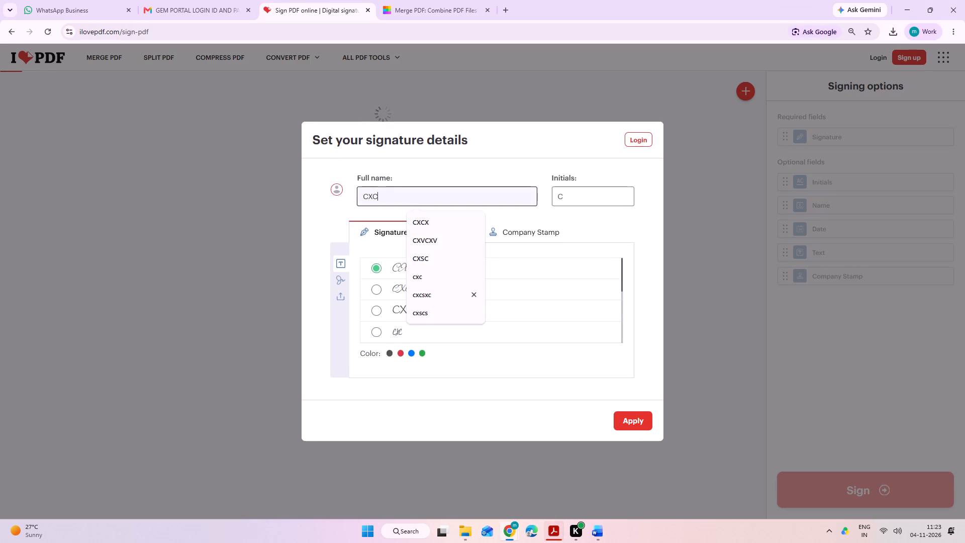
pyautogui.click(340, 291)
pyautogui.press('super+d')
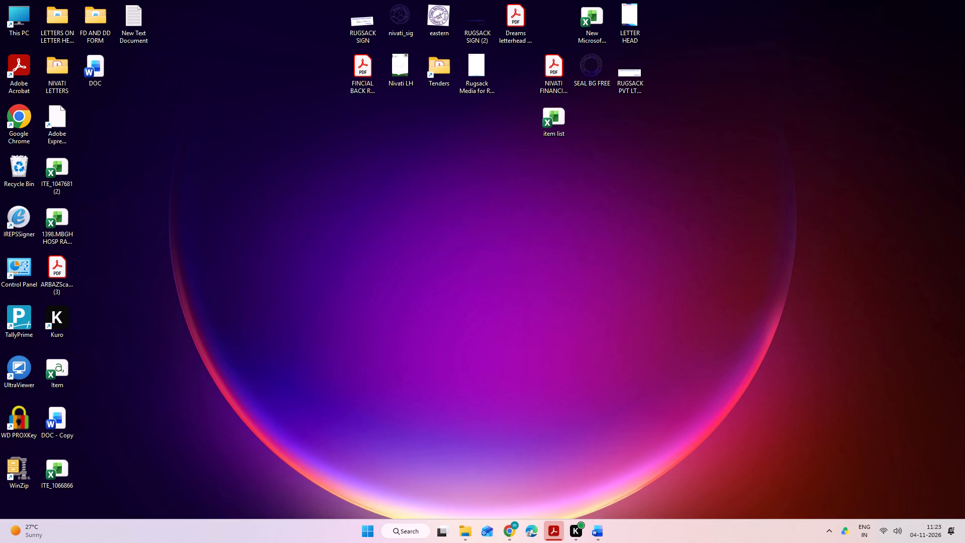
pyautogui.moveTo(403, 14); pyautogui.dragTo(512, 252)
pyautogui.hotkey('alt', 'Tab')
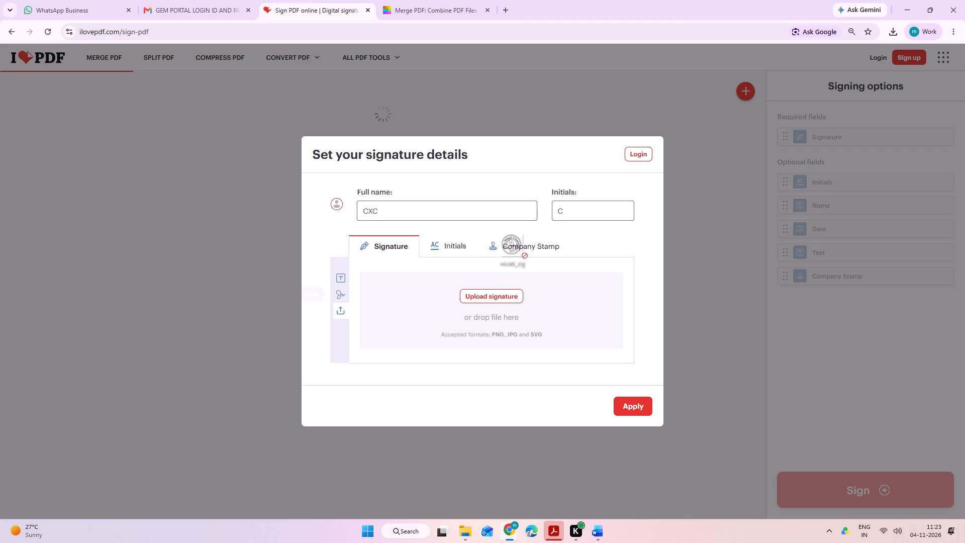
pyautogui.moveTo(512, 252); pyautogui.dragTo(491, 322)
pyautogui.click(634, 404)
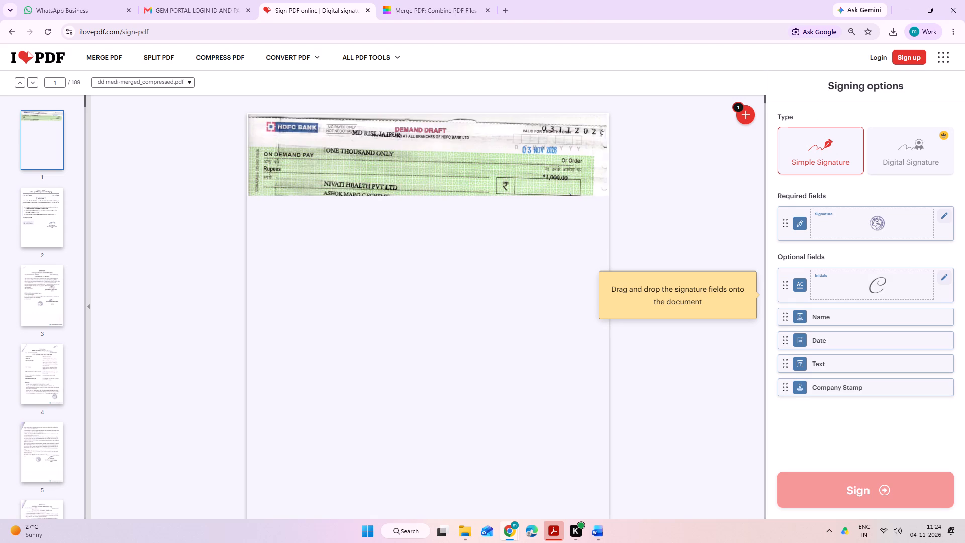
# Place the company signature stamp on page 1 at the lower right of the third demand draft and enlarge it.
pyautogui.scroll(-2, 586, 277)
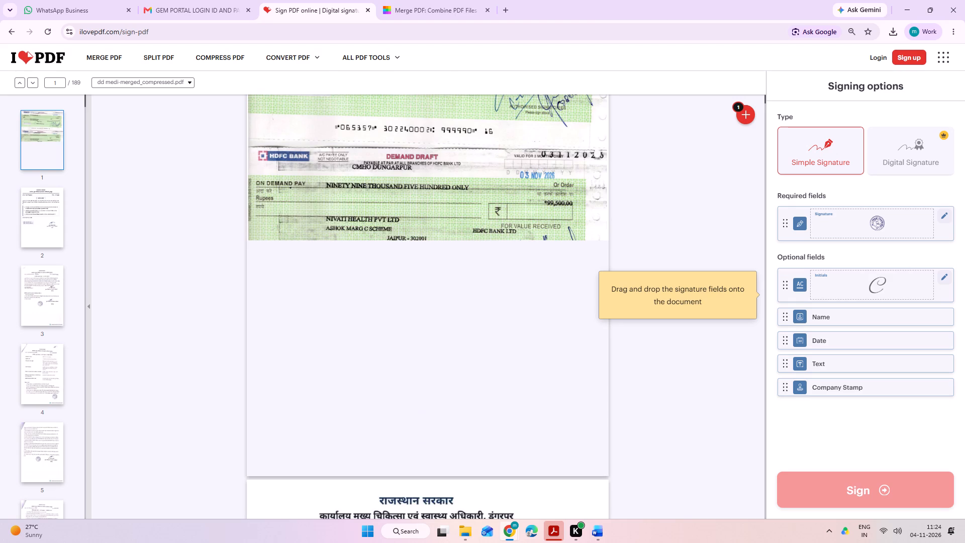
pyautogui.scroll(-5, 586, 277)
pyautogui.scroll(2, 586, 277)
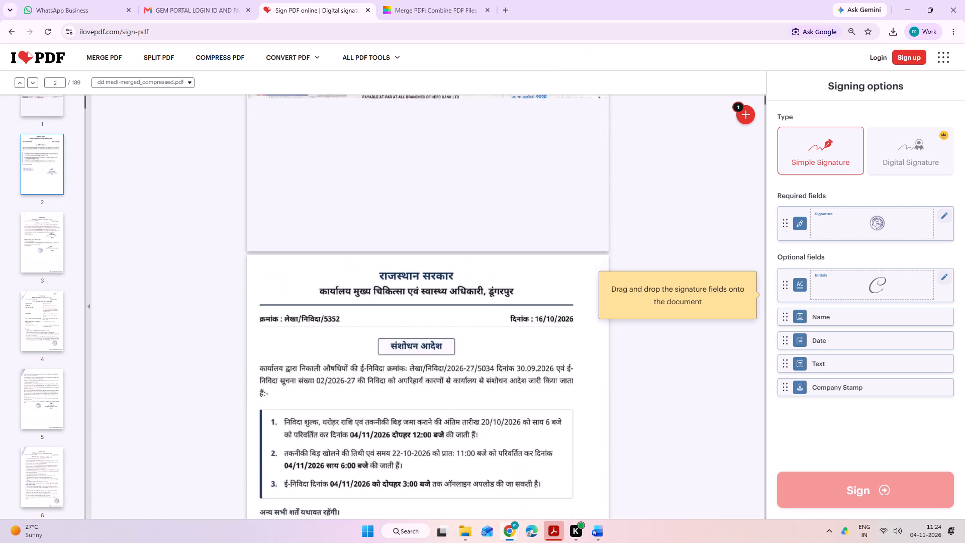
pyautogui.moveTo(865, 223); pyautogui.dragTo(516, 215)
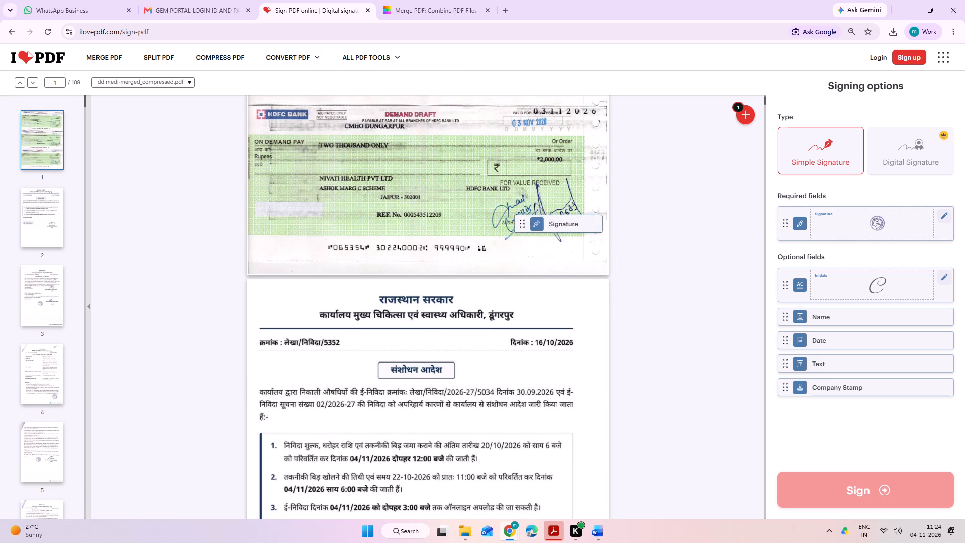
pyautogui.moveTo(544, 251); pyautogui.dragTo(569, 263)
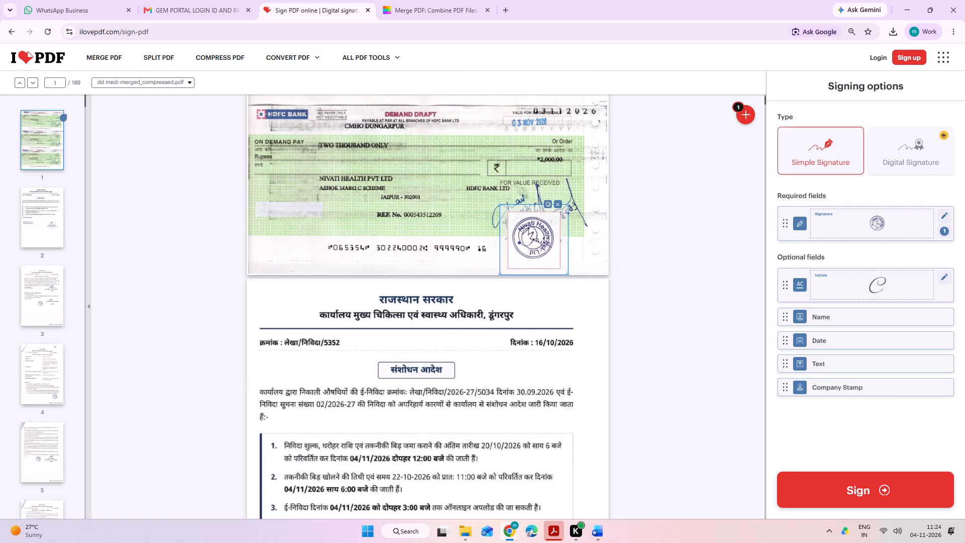
pyautogui.moveTo(569, 263); pyautogui.dragTo(570, 263)
pyautogui.moveTo(538, 259); pyautogui.dragTo(569, 268)
pyautogui.click(647, 255)
# Place the company signature stamp on page 2 below the chief medical officer's signature block and enlarge it.
pyautogui.scroll(-5, 647, 255)
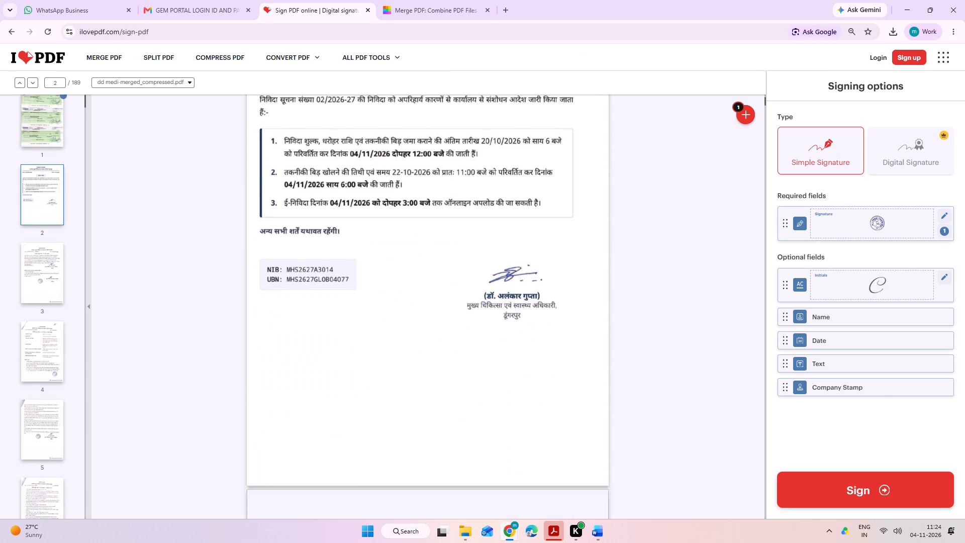
pyautogui.moveTo(876, 227); pyautogui.dragTo(438, 321)
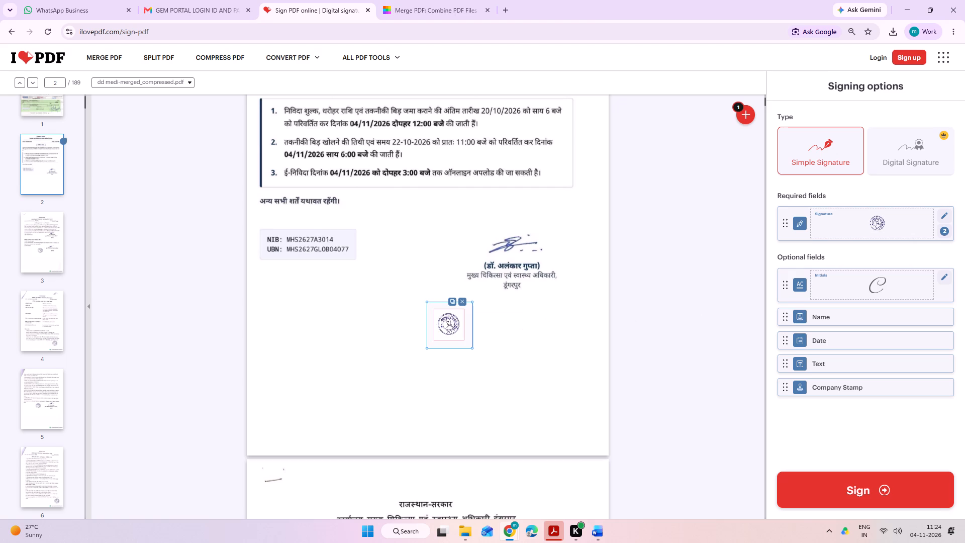
pyautogui.moveTo(473, 346); pyautogui.dragTo(493, 359)
pyautogui.click(458, 331)
pyautogui.moveTo(472, 348); pyautogui.dragTo(490, 360)
pyautogui.moveTo(460, 344); pyautogui.dragTo(516, 361)
pyautogui.click(601, 359)
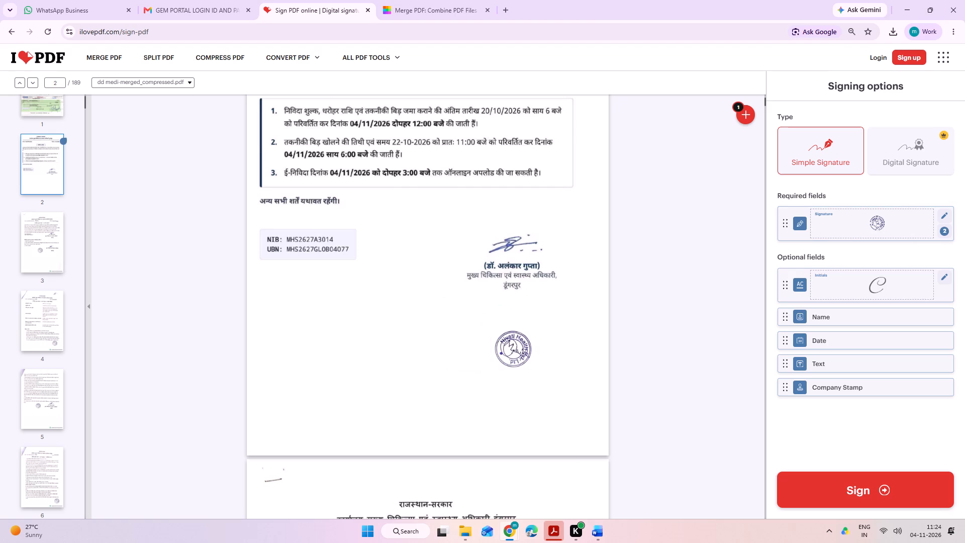
# Look through pages 3 to 23 of the document to check which ones already carry the company stamp.
pyautogui.scroll(-11, 701, 342)
pyautogui.click(701, 341)
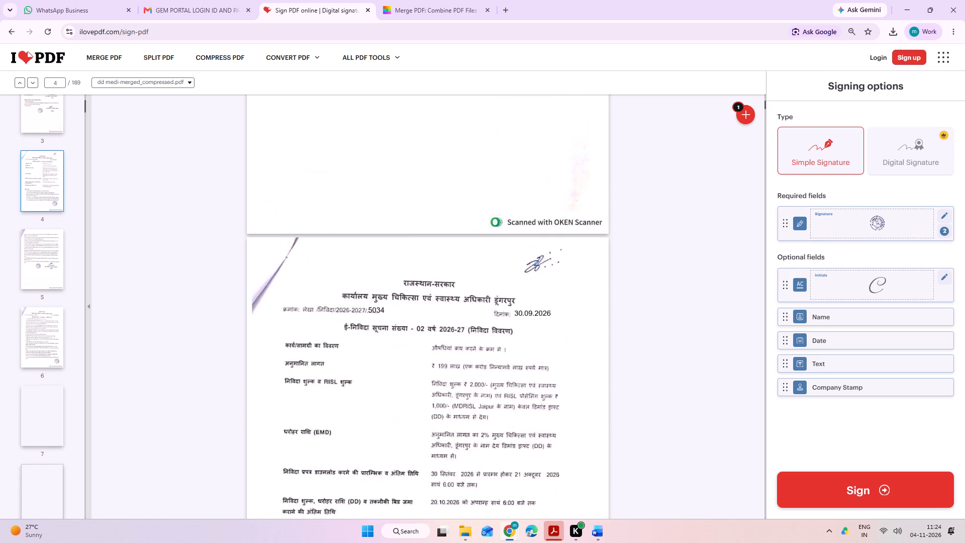
pyautogui.press('pagedown')
pyautogui.press('pagedown')
pyautogui.press('pagedown')
pyautogui.press('pagedown')
pyautogui.press('pagedown')
pyautogui.press('pagedown')
pyautogui.press('pagedown')
pyautogui.press('pagedown')
pyautogui.press('pagedown')
pyautogui.press('pagedown')
pyautogui.press('pagedown')
pyautogui.press('pagedown')
pyautogui.press('pagedown')
pyautogui.press('pagedown')
pyautogui.press('pagedown')
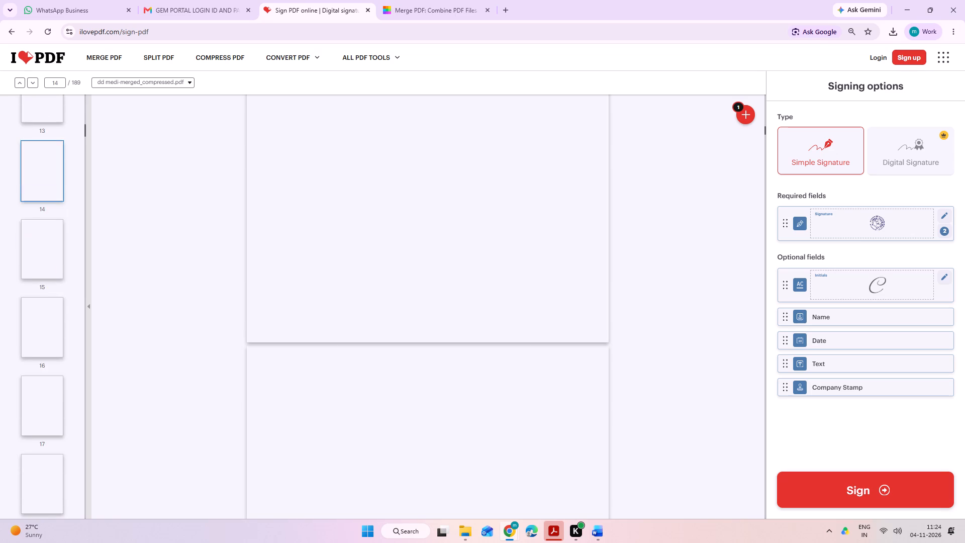
pyautogui.press('pagedown')
pyautogui.press('pagedown')
pyautogui.press('pagedown')
pyautogui.press('pagedown')
pyautogui.press('pagedown')
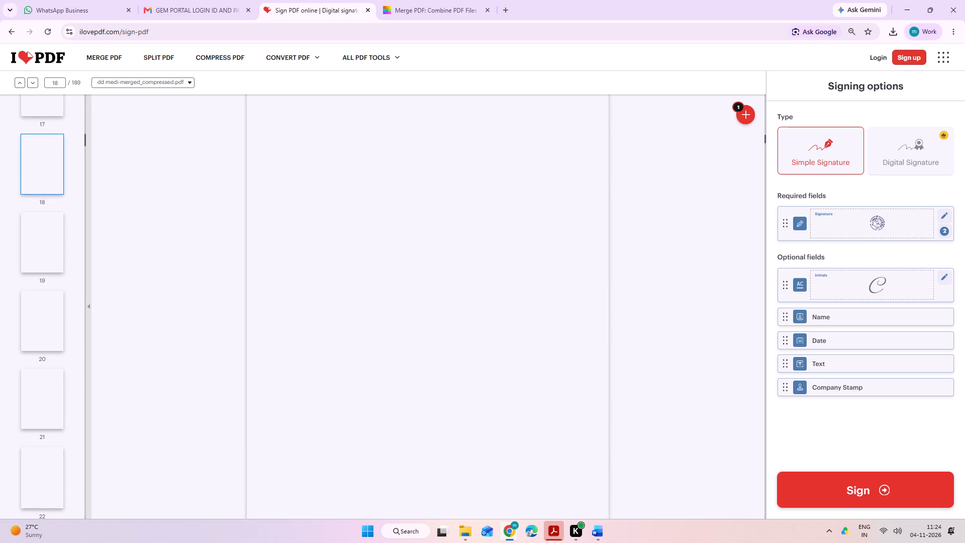
pyautogui.middleClick(572, 354)
pyautogui.scroll(2, 572, 354)
pyautogui.scroll(-2, 686, 306)
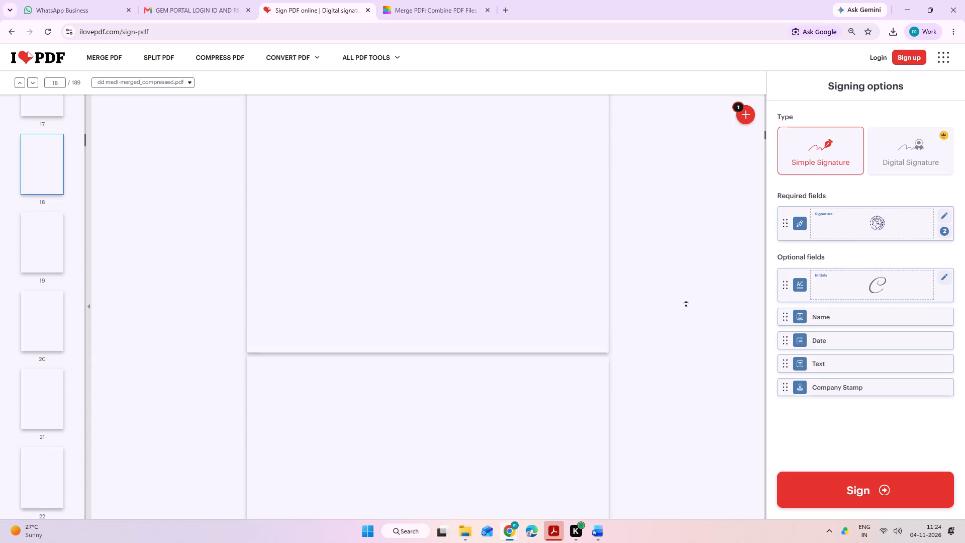
pyautogui.middleClick(686, 306)
pyautogui.scroll(-11, 686, 306)
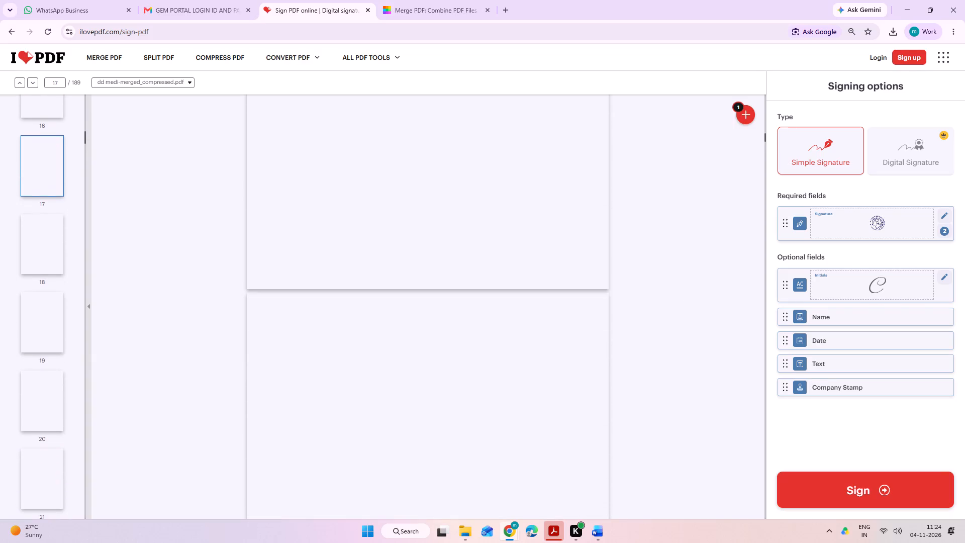
pyautogui.scroll(-5, 686, 306)
pyautogui.scroll(6, 686, 306)
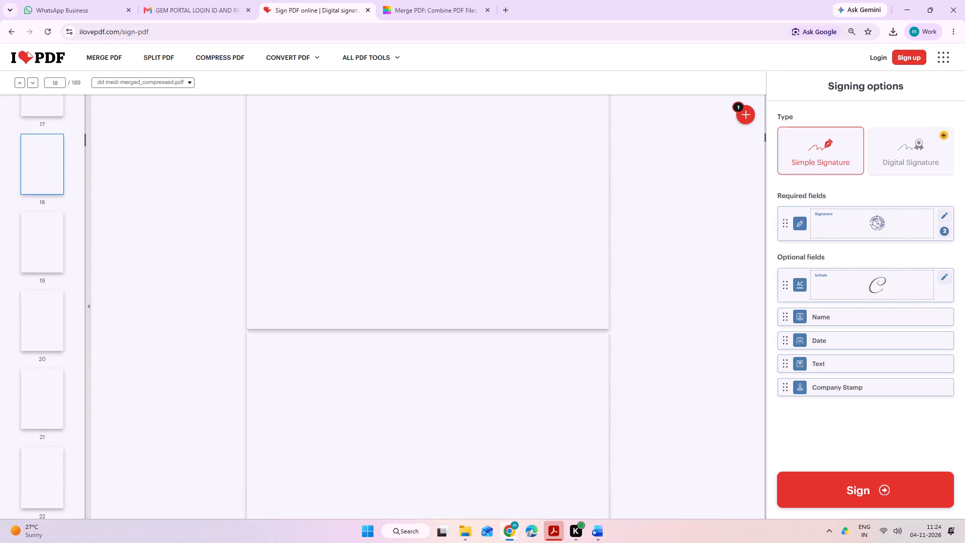
pyautogui.scroll(16, 686, 306)
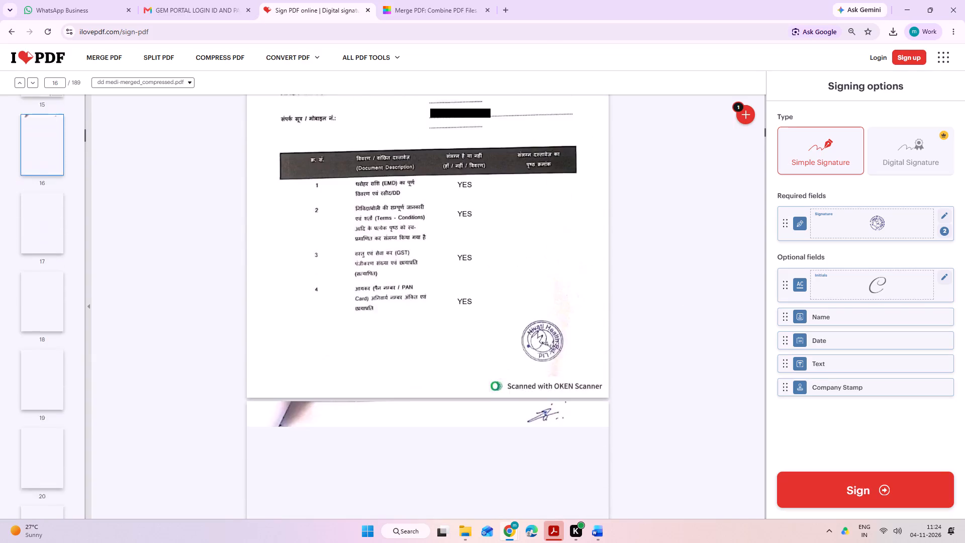
pyautogui.scroll(20, 686, 306)
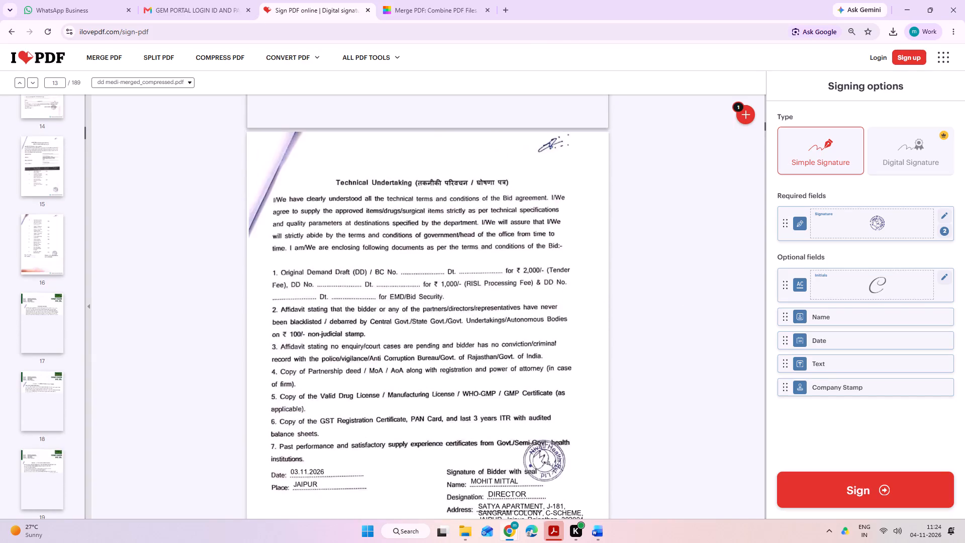
pyautogui.scroll(7, 686, 306)
pyautogui.scroll(-6, 686, 306)
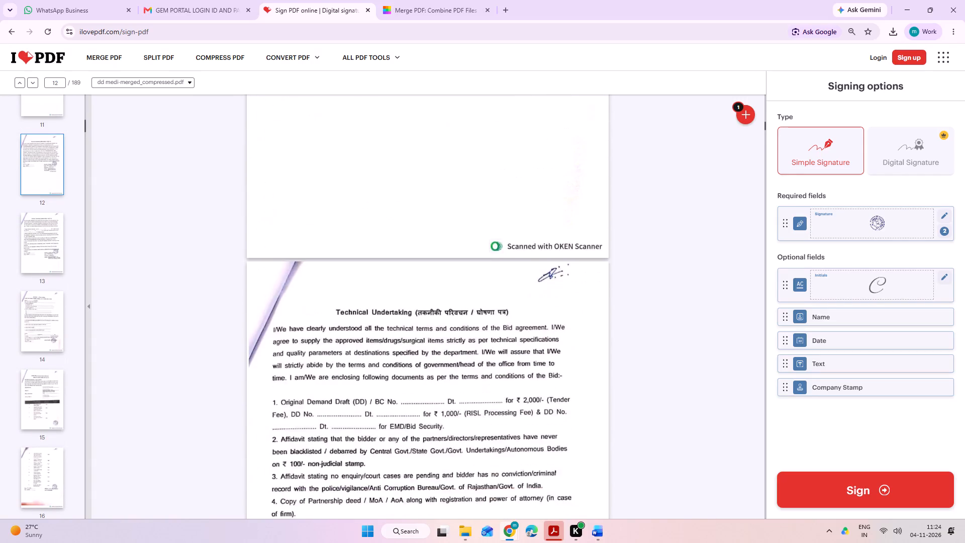
pyautogui.scroll(-18, 686, 306)
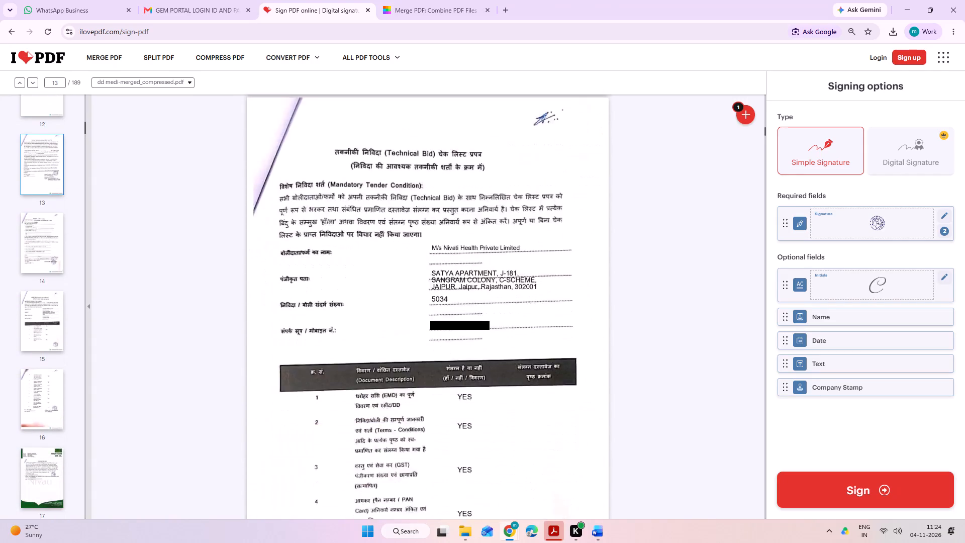
pyautogui.scroll(-15, 686, 306)
pyautogui.scroll(-6, 686, 306)
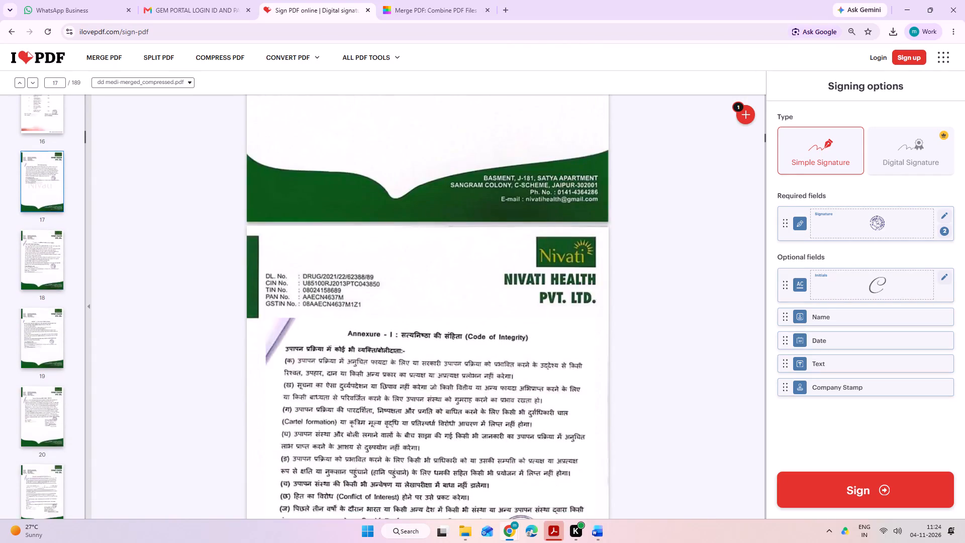
pyautogui.scroll(-18, 686, 306)
pyautogui.scroll(-4, 686, 306)
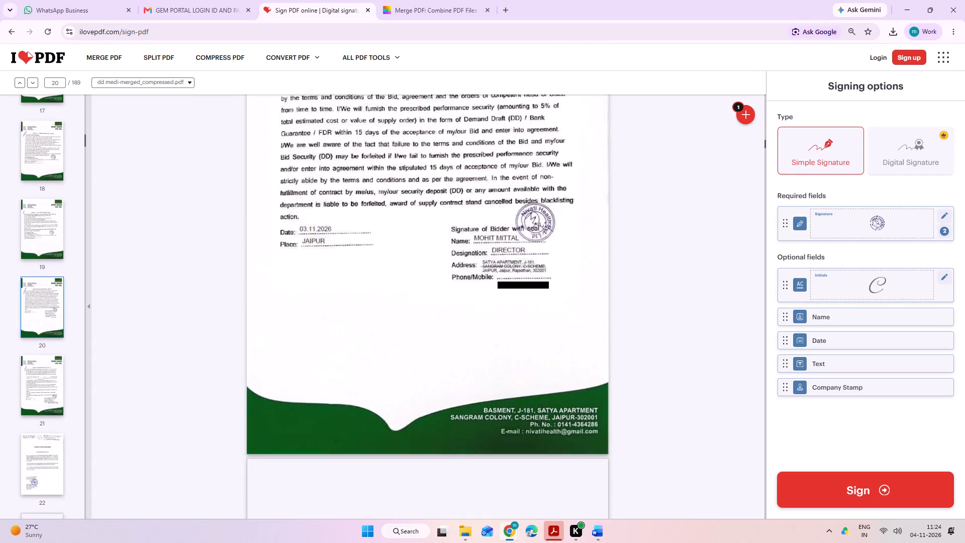
pyautogui.scroll(-14, 686, 306)
pyautogui.scroll(-7, 686, 306)
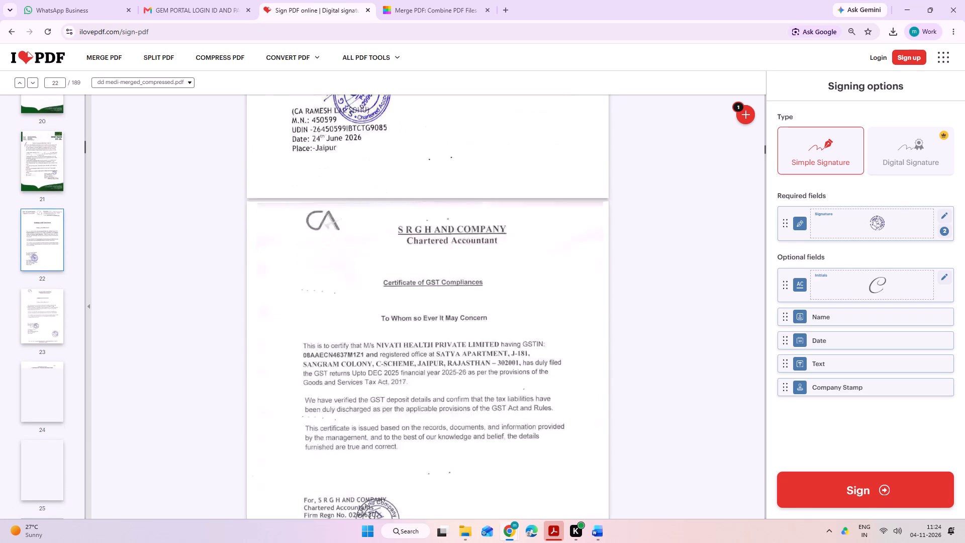
# Check pages 24 to 77 for existing company stamps to locate where the unstamped pages begin.
pyautogui.scroll(-4, 686, 306)
pyautogui.click(686, 306)
pyautogui.press('pagedown')
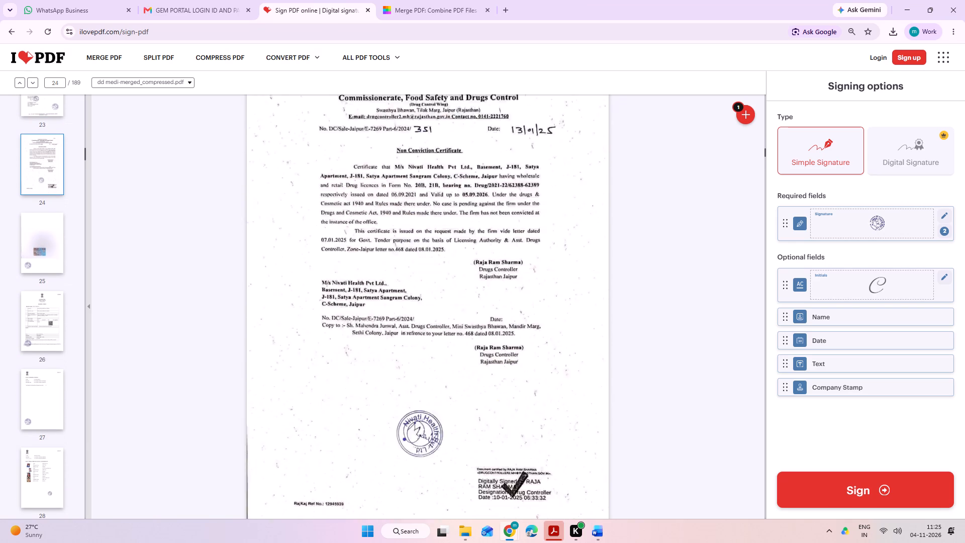
pyautogui.press('pagedown')
pyautogui.press('pagedown')
pyautogui.press('pagedown')
pyautogui.press('pagedown')
pyautogui.press('pagedown')
pyautogui.press('pagedown')
pyautogui.press('pagedown')
pyautogui.press('pagedown')
pyautogui.press('pagedown')
pyautogui.press('pagedown')
pyautogui.press('pagedown')
pyautogui.press('pagedown')
pyautogui.press('pagedown')
pyautogui.press('pagedown')
pyautogui.press('pagedown')
pyautogui.press('pagedown')
pyautogui.press('pagedown')
pyautogui.press('pagedown')
pyautogui.press('pagedown')
pyautogui.press('pagedown')
pyautogui.press('pagedown')
pyautogui.press('pagedown')
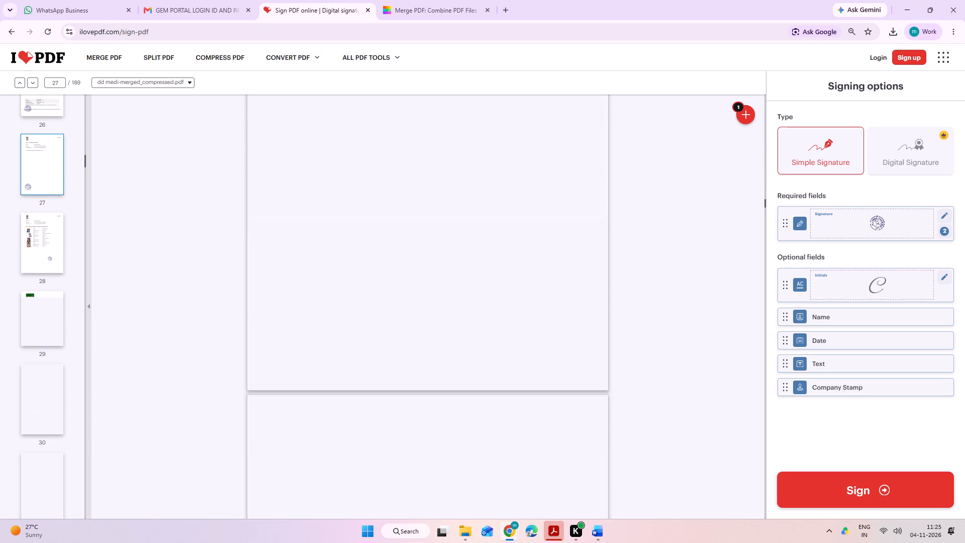
pyautogui.press('pagedown')
pyautogui.press('pagedown')
pyautogui.press('pagedown')
pyautogui.press('pagedown')
pyautogui.press('pagedown')
pyautogui.press('pagedown')
pyautogui.press('pagedown')
pyautogui.press('pagedown')
pyautogui.press('pagedown')
pyautogui.press('pagedown')
pyautogui.press('pagedown')
pyautogui.press('pagedown')
pyautogui.press('pagedown')
pyautogui.press('pagedown')
pyautogui.press('pagedown')
pyautogui.press('pagedown')
pyautogui.press('pagedown')
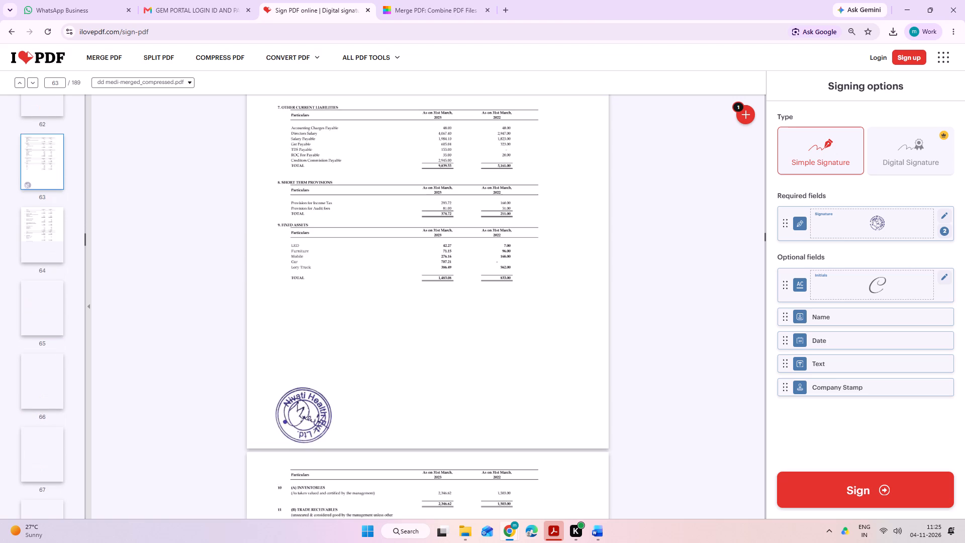
pyautogui.press('pagedown')
pyautogui.press('pagedown')
pyautogui.press('pagedown')
pyautogui.press('pagedown')
pyautogui.press('pagedown')
pyautogui.press('pagedown')
pyautogui.press('pagedown')
pyautogui.press('pagedown')
pyautogui.press('pagedown')
pyautogui.press('pagedown')
pyautogui.press('pagedown')
pyautogui.press('pagedown')
pyautogui.press('pagedown')
pyautogui.press('pagedown')
pyautogui.press('pagedown')
pyautogui.press('pagedown')
pyautogui.press('pagedown')
pyautogui.press('pagedown')
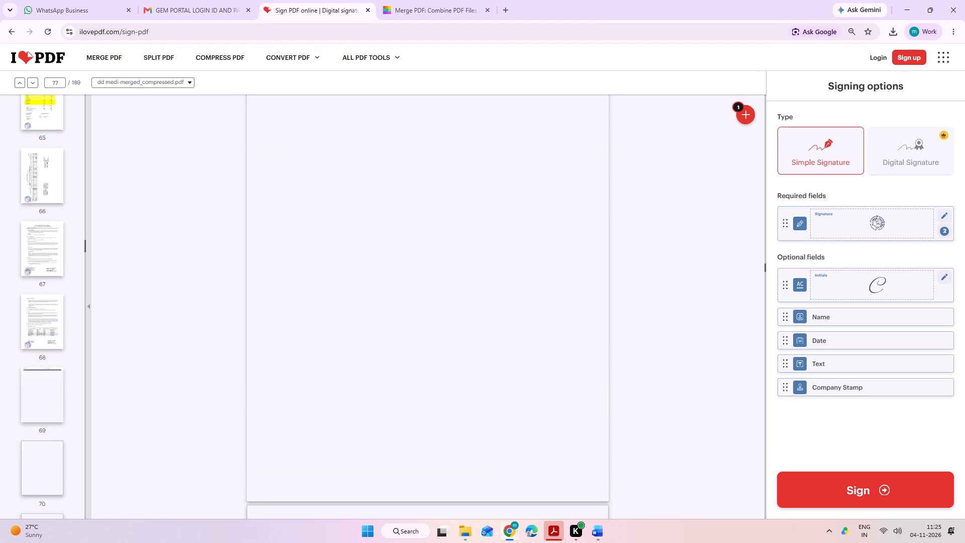
pyautogui.scroll(4, 686, 306)
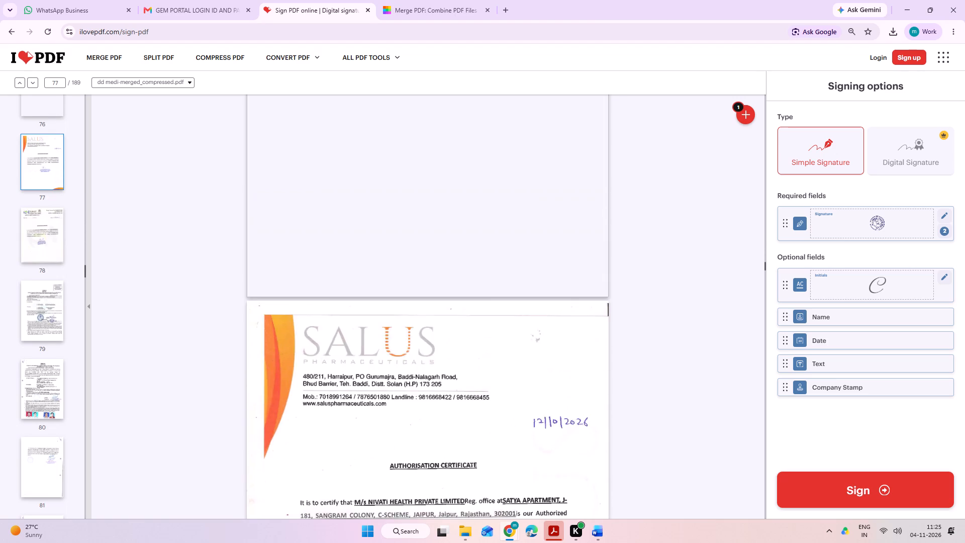
pyautogui.scroll(10, 686, 306)
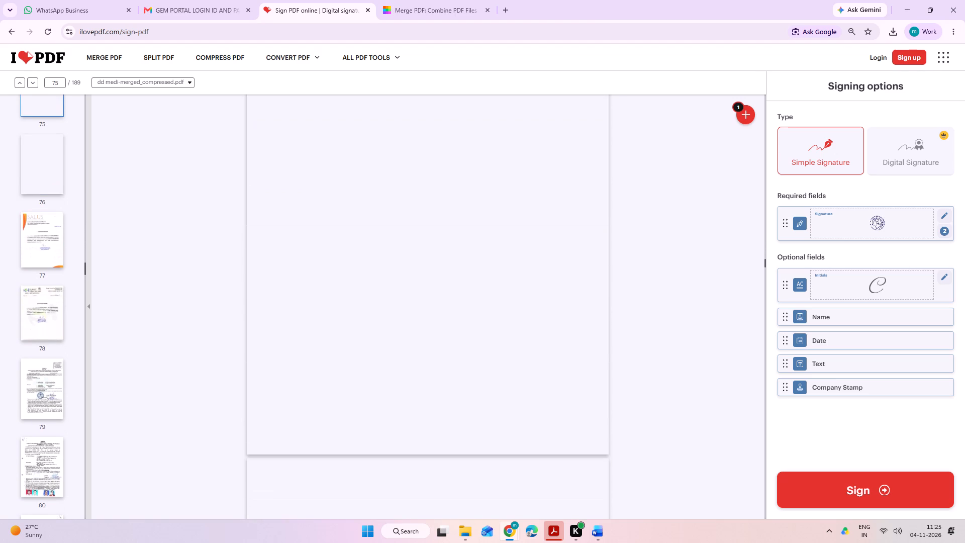
pyautogui.scroll(18, 686, 306)
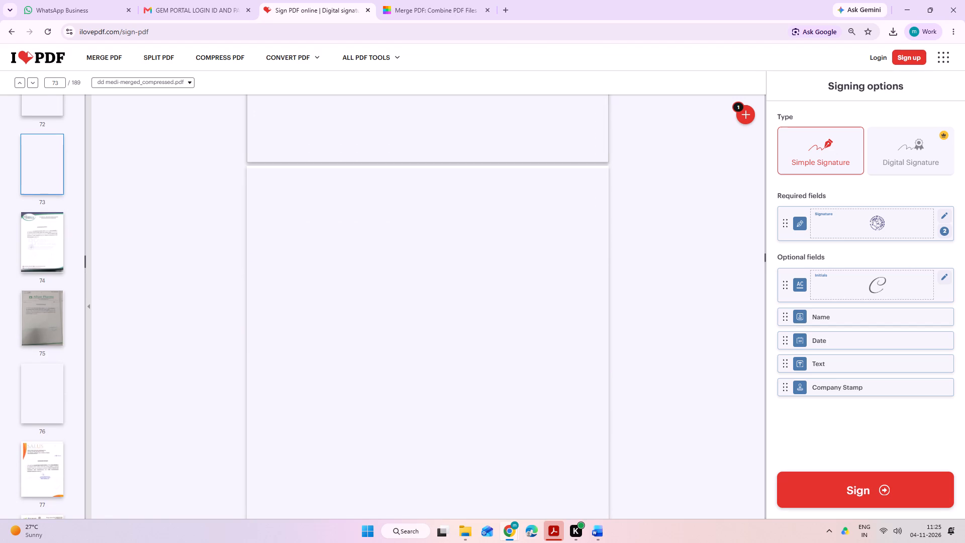
pyautogui.scroll(5, 686, 306)
pyautogui.scroll(-7, 686, 306)
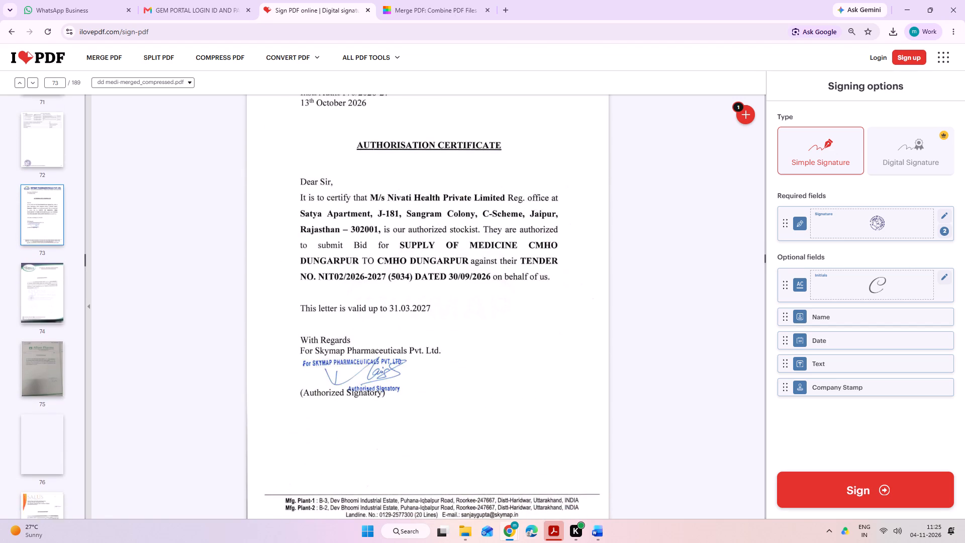
pyautogui.scroll(-2, 686, 306)
pyautogui.scroll(1, 686, 306)
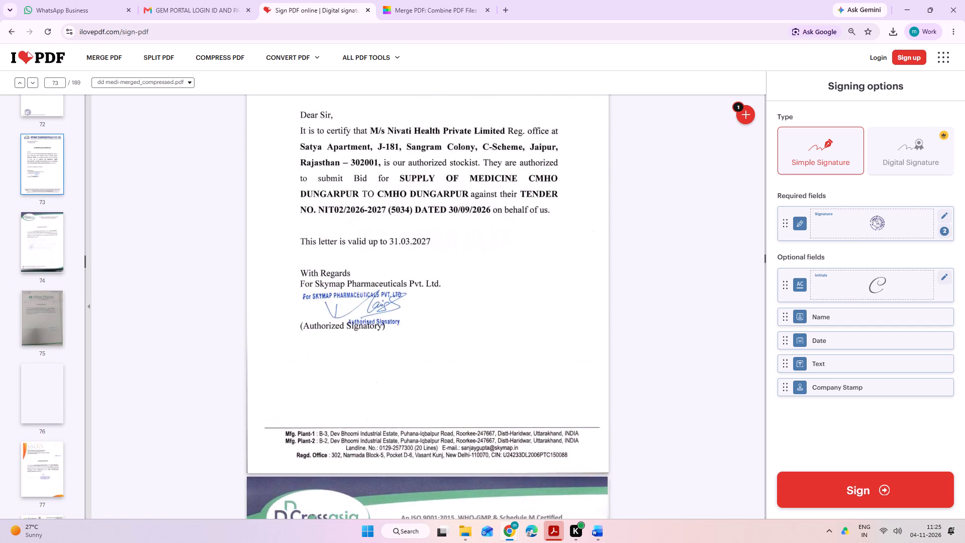
# Place the company signature stamp on page 73, the Skymap authorisation certificate, enlarge it and move it to the page's bottom-right corner.
pyautogui.scroll(1, 686, 306)
pyautogui.moveTo(891, 224); pyautogui.dragTo(812, 239)
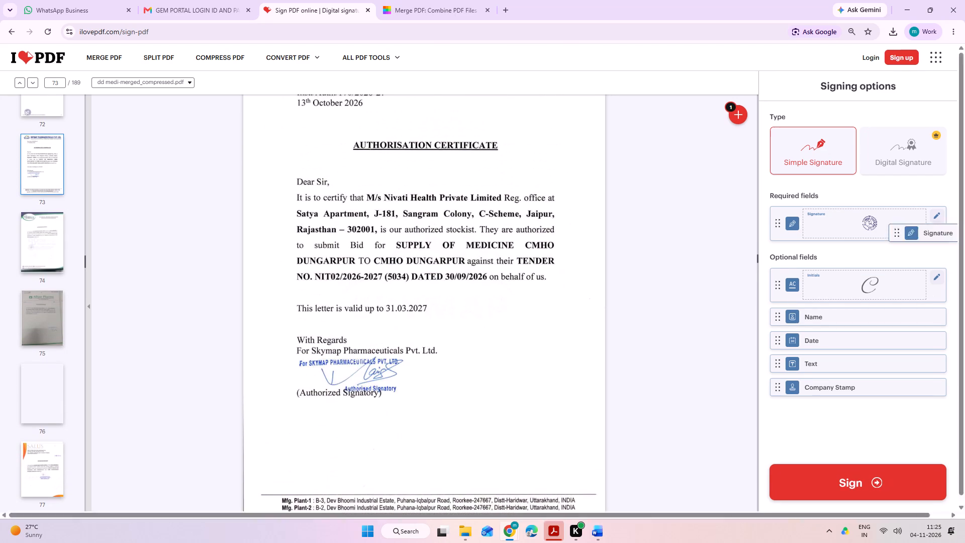
pyautogui.moveTo(812, 239); pyautogui.dragTo(521, 420)
pyautogui.moveTo(554, 456); pyautogui.dragTo(567, 466)
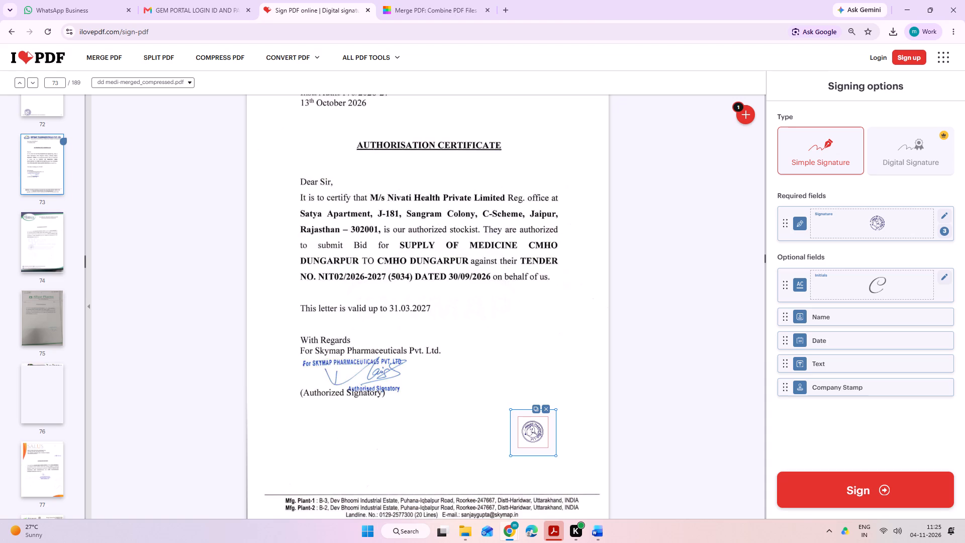
pyautogui.moveTo(567, 466); pyautogui.dragTo(589, 487)
pyautogui.moveTo(574, 467); pyautogui.dragTo(587, 475)
pyautogui.scroll(-5, 587, 475)
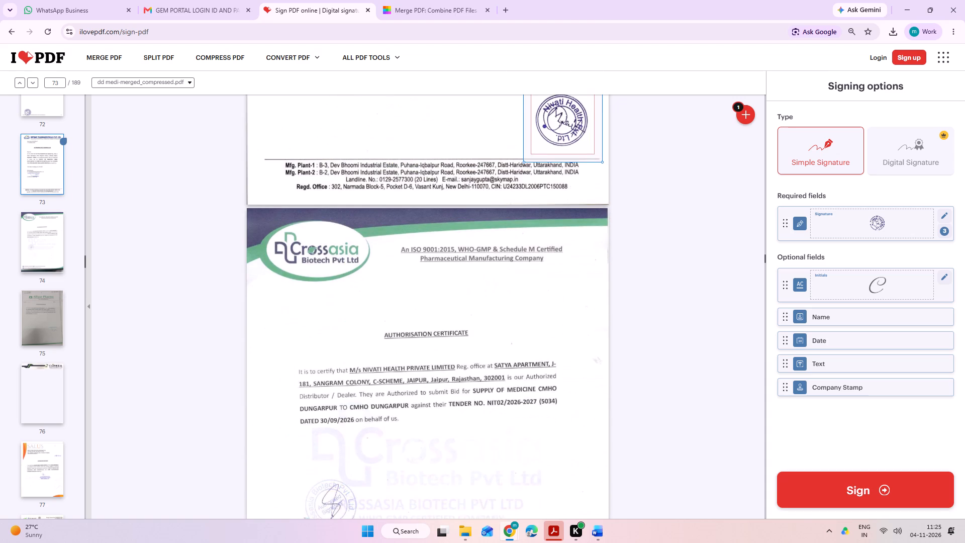
pyautogui.moveTo(574, 148); pyautogui.dragTo(576, 182)
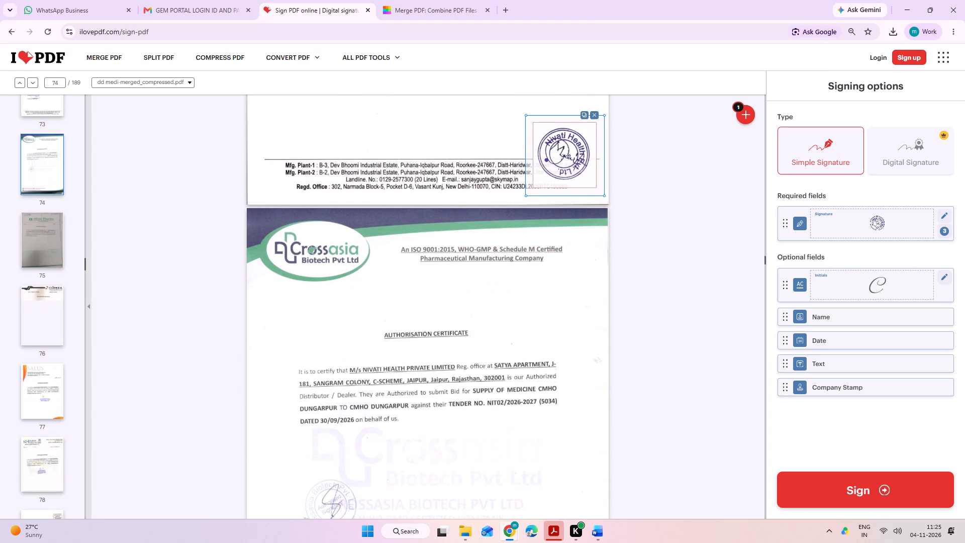
# Copy the page 73 signature stamp onto the custom page range 73 to 189.
pyautogui.click(582, 116)
pyautogui.click(367, 259)
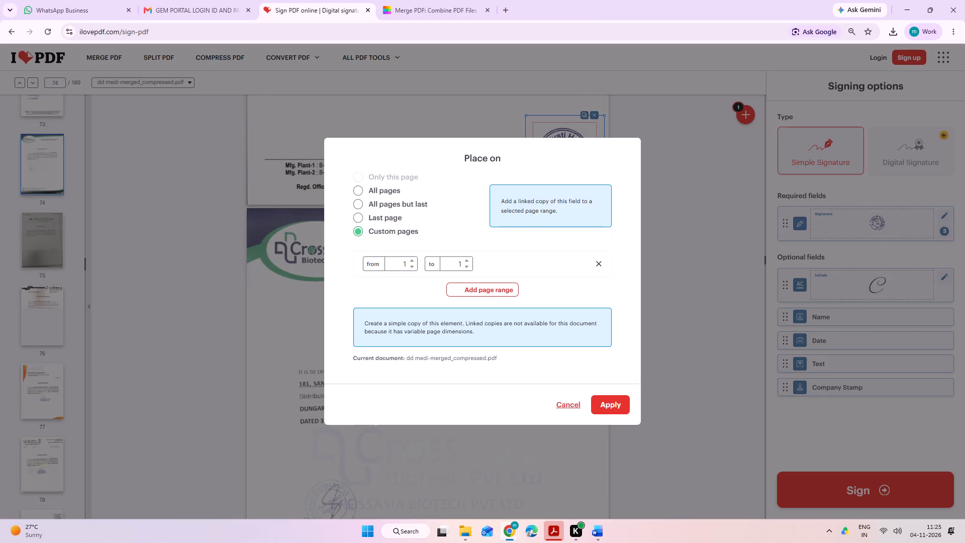
pyautogui.moveTo(453, 264); pyautogui.dragTo(477, 269)
pyautogui.write('189')
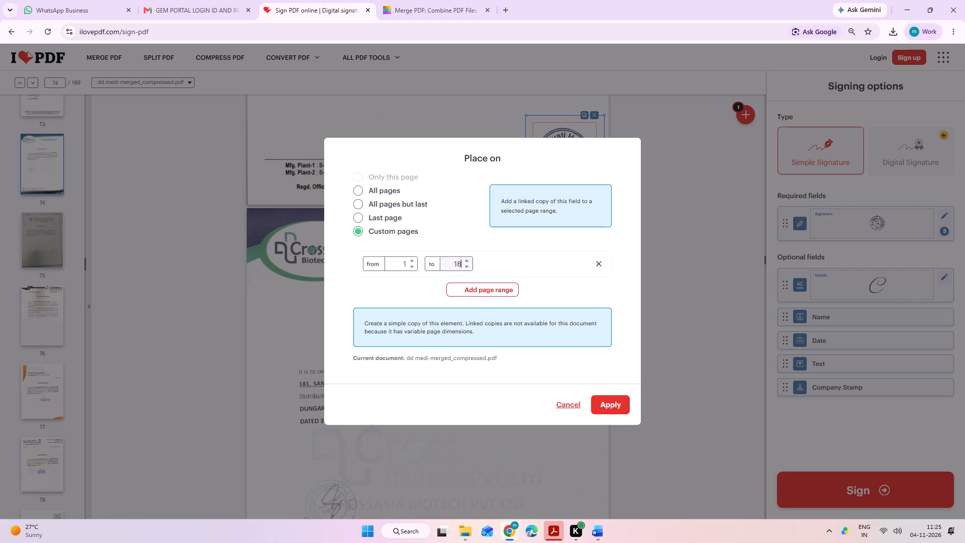
pyautogui.moveTo(397, 260); pyautogui.dragTo(411, 264)
pyautogui.write('73')
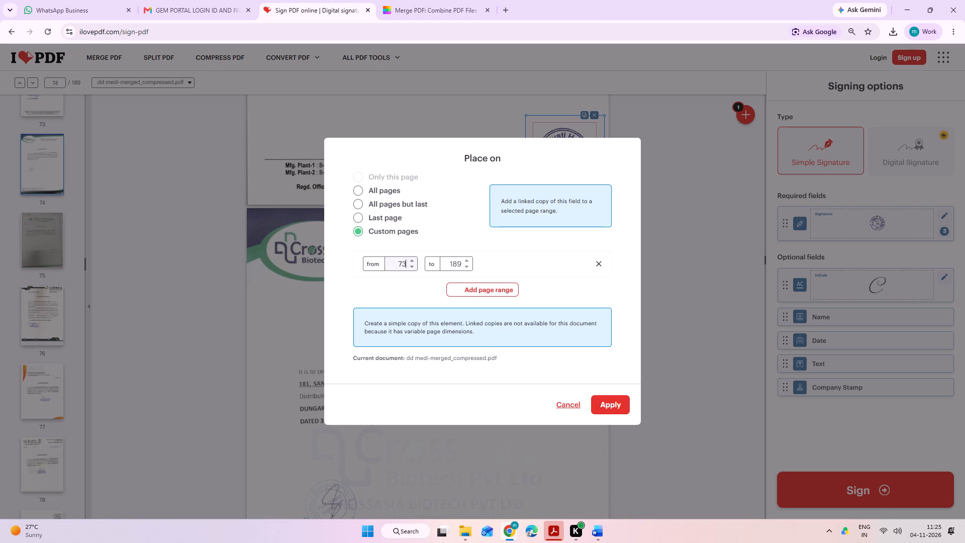
pyautogui.click(619, 408)
pyautogui.click(689, 276)
pyautogui.scroll(-4, 689, 276)
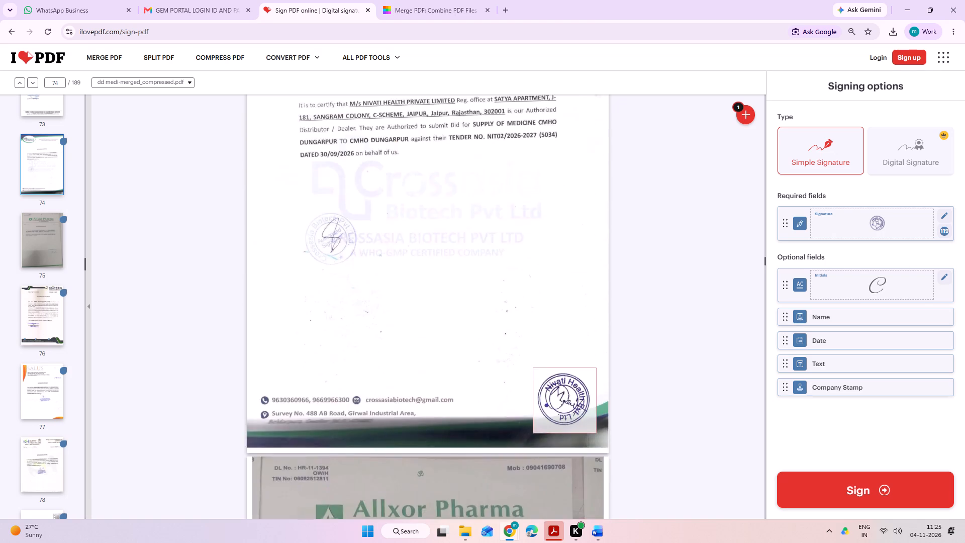
# Check the placement of the copied signature stamps on pages 74 to 82, the authorisation certificates and drug licences.
pyautogui.scroll(-17, 689, 276)
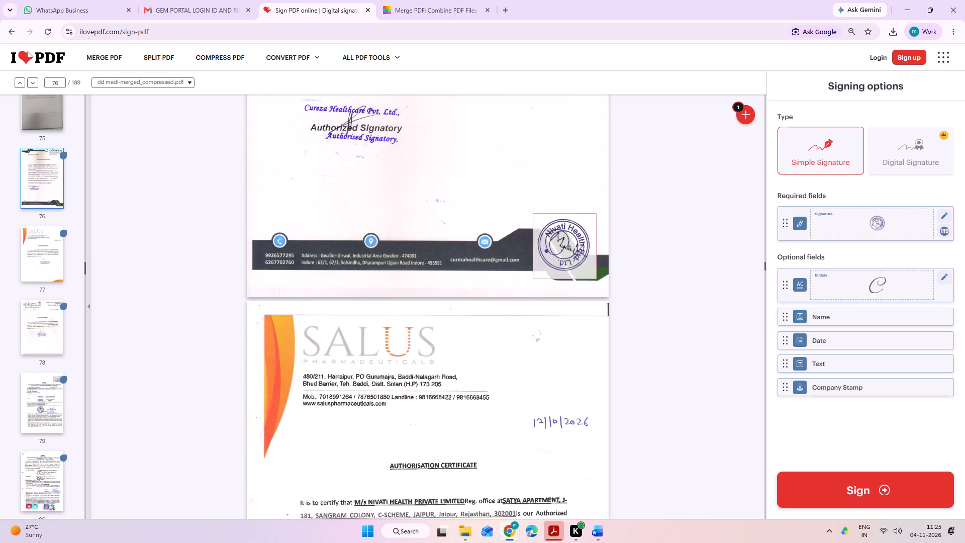
pyautogui.scroll(-18, 689, 276)
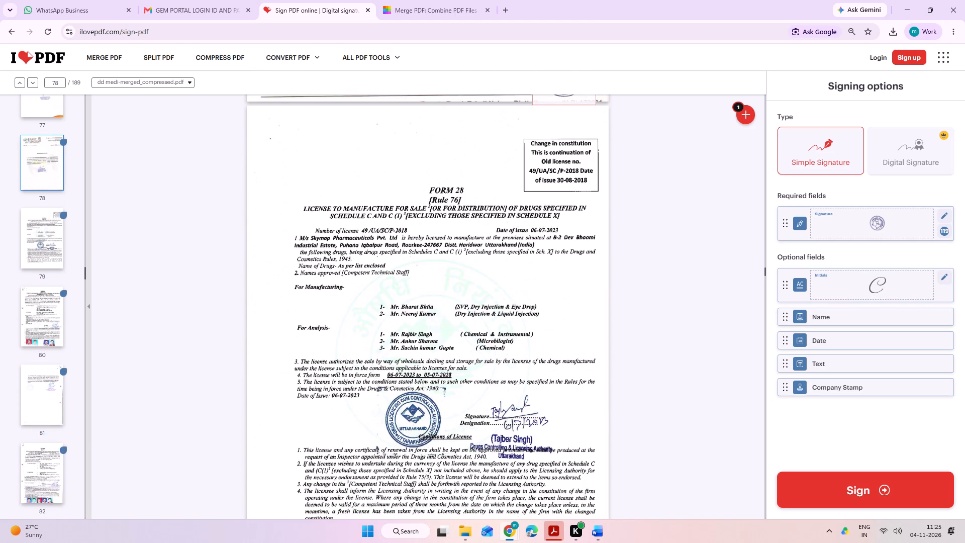
pyautogui.scroll(-14, 689, 276)
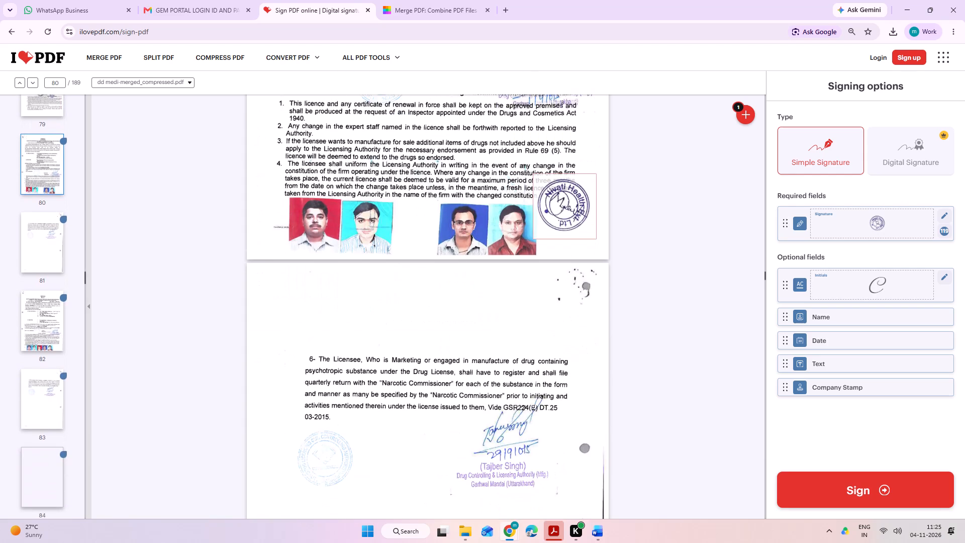
pyautogui.scroll(-9, 689, 276)
pyautogui.click(689, 276)
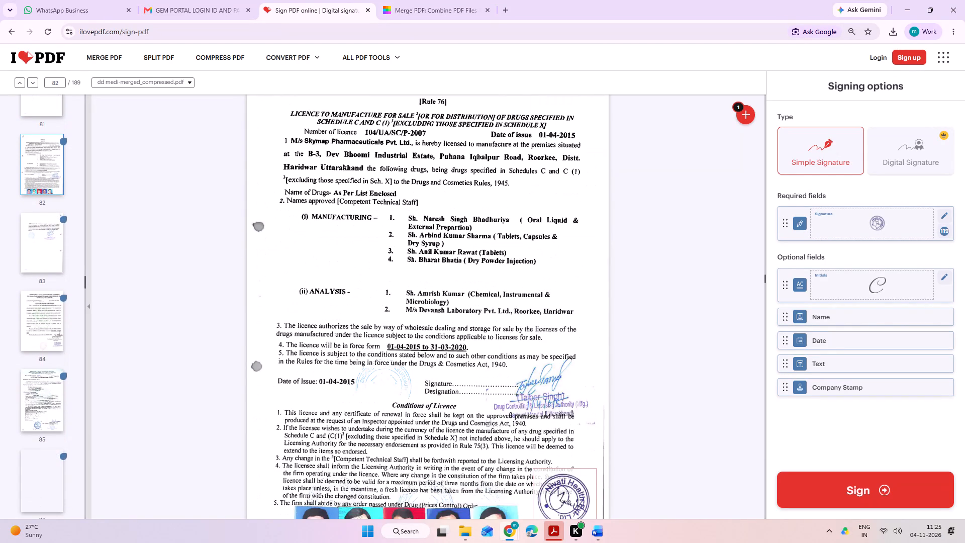
# Check the copied signature stamps from page 82 through to the turnover certificate on page 175.
pyautogui.press('pagedown')
pyautogui.press('pagedown')
pyautogui.press('pagedown')
pyautogui.press('pagedown')
pyautogui.press('pagedown')
pyautogui.press('pagedown')
pyautogui.press('pagedown')
pyautogui.press('pagedown')
pyautogui.press('pagedown')
pyautogui.press('pagedown')
pyautogui.press('pagedown')
pyautogui.press('pagedown')
pyautogui.press('pagedown')
pyautogui.press('pagedown')
pyautogui.press('pagedown')
pyautogui.press('pagedown')
pyautogui.press('pagedown')
pyautogui.press('pagedown')
pyautogui.press('pagedown')
pyautogui.press('pagedown')
pyautogui.press('pagedown')
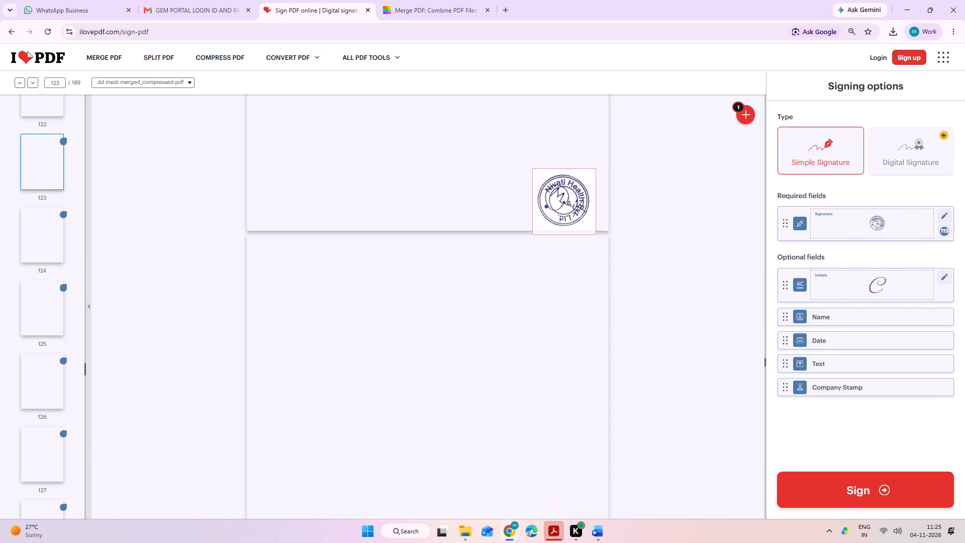
pyautogui.press('pagedown')
pyautogui.press('pagedown')
pyautogui.press('pagedown')
pyautogui.press('pagedown')
pyautogui.press('pagedown')
pyautogui.press('pagedown')
pyautogui.press('pagedown')
pyautogui.press('pagedown')
pyautogui.press('pagedown')
pyautogui.press('pagedown')
pyautogui.press('pagedown')
pyautogui.press('pagedown')
pyautogui.press('pagedown')
pyautogui.press('pagedown')
pyautogui.press('pagedown')
pyautogui.press('pagedown')
pyautogui.press('pagedown')
pyautogui.press('pagedown')
pyautogui.press('pagedown')
pyautogui.press('pagedown')
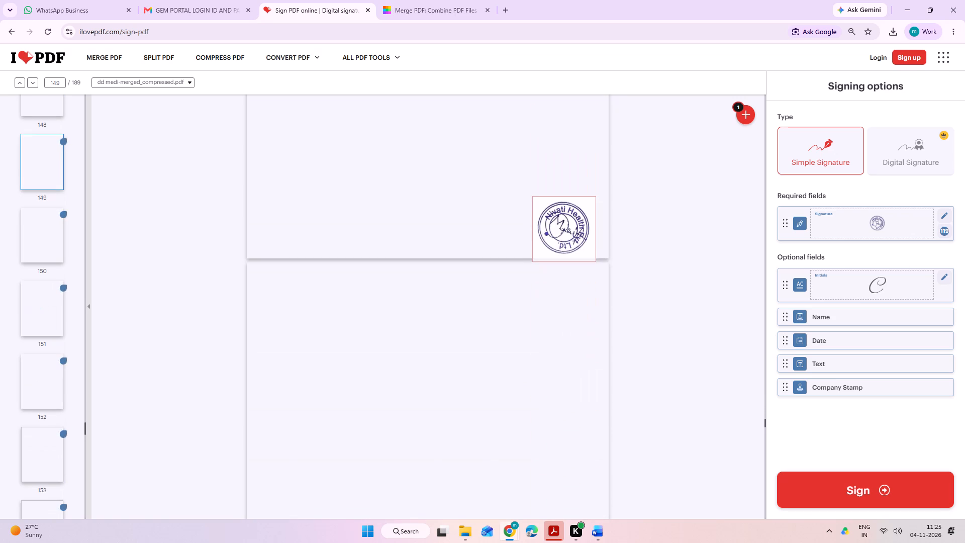
pyautogui.press('pagedown')
pyautogui.press('pagedown')
pyautogui.press('pagedown')
pyautogui.press('pagedown')
pyautogui.press('pagedown')
pyautogui.press('pagedown')
pyautogui.press('pagedown')
pyautogui.press('pagedown')
pyautogui.press('pagedown')
pyautogui.press('pagedown')
pyautogui.press('pagedown')
pyautogui.press('pagedown')
pyautogui.press('pagedown')
pyautogui.press('pagedown')
pyautogui.press('pagedown')
pyautogui.press('pagedown')
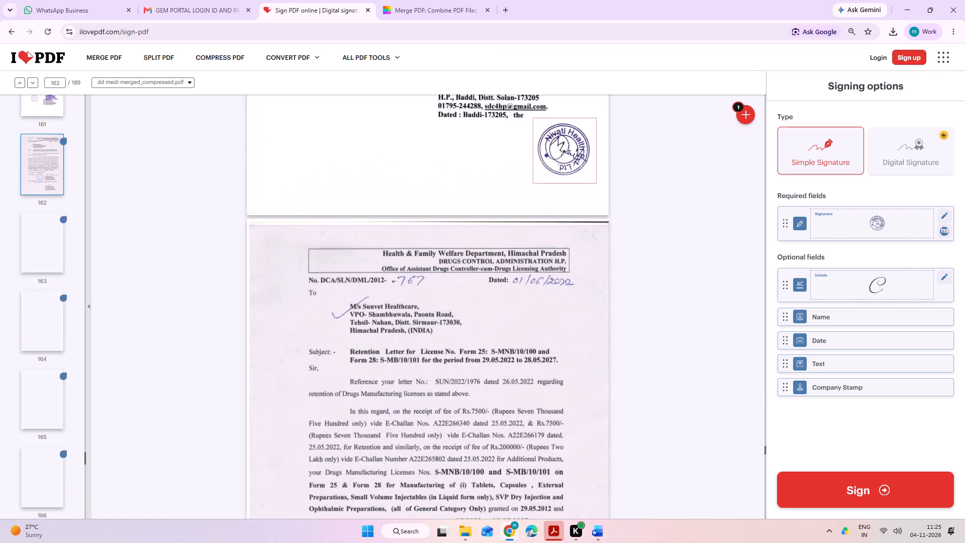
pyautogui.press('pagedown')
pyautogui.press('pagedown')
pyautogui.press('pagedown')
pyautogui.press('pagedown')
pyautogui.press('pagedown')
pyautogui.press('pagedown')
pyautogui.press('pagedown')
pyautogui.press('pagedown')
pyautogui.press('pagedown')
pyautogui.press('pagedown')
pyautogui.press('pagedown')
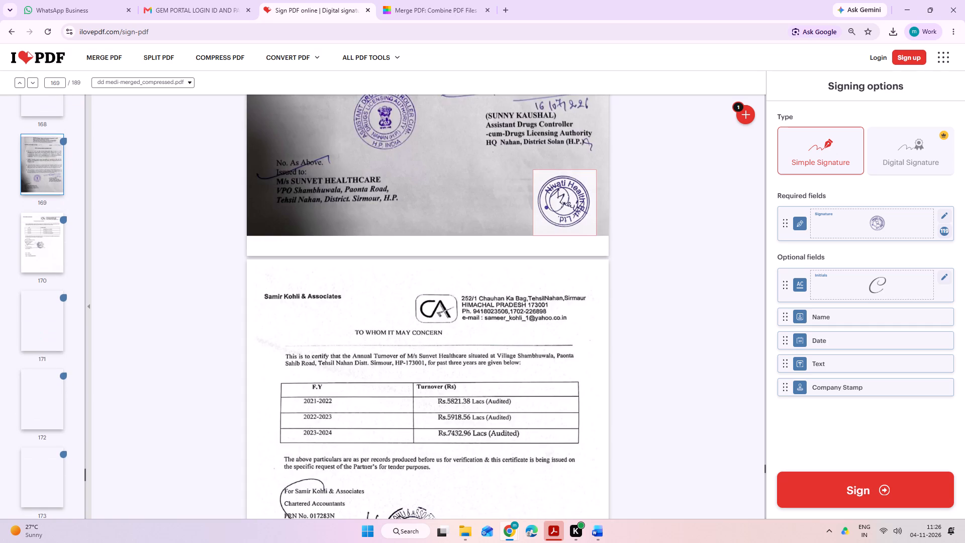
pyautogui.scroll(-13, 654, 276)
pyautogui.press('pagedown')
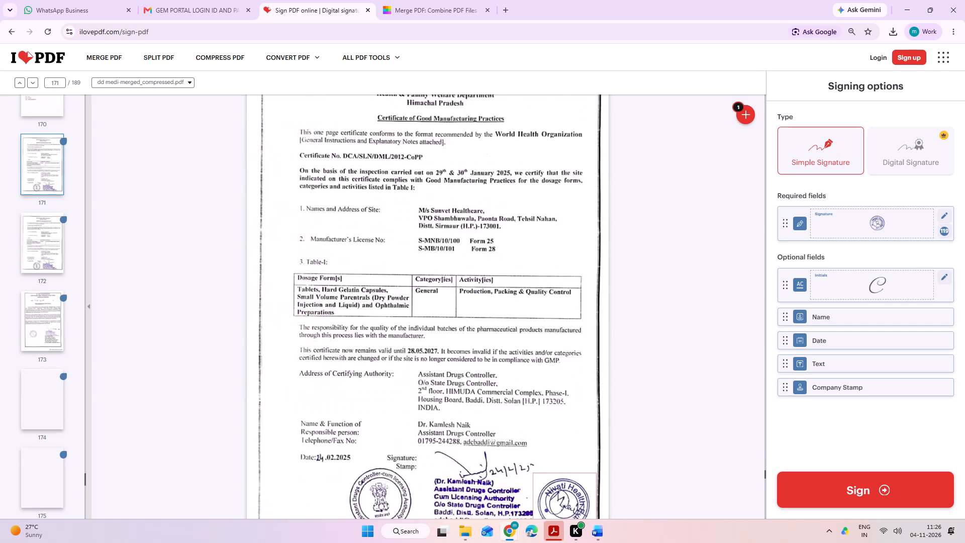
pyautogui.press('pagedown')
pyautogui.press('pagedown')
pyautogui.press('pagedown')
pyautogui.press('pagedown')
# Move the signature stamp on page 175, the Aaryaa & Associates turnover certificate, up clear of the footer address lines.
pyautogui.scroll(-2, 654, 276)
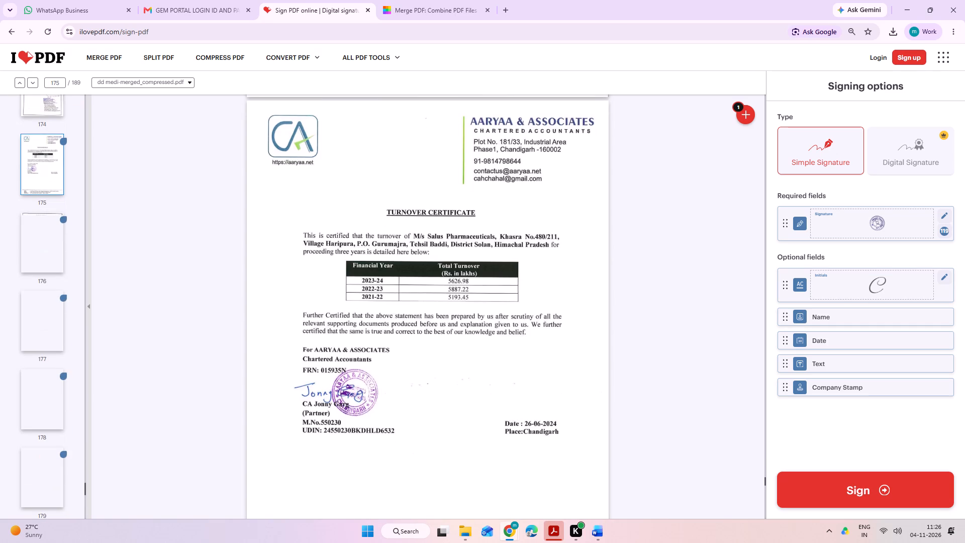
pyautogui.scroll(-2, 654, 276)
pyautogui.click(571, 313)
pyautogui.moveTo(568, 309); pyautogui.dragTo(565, 270)
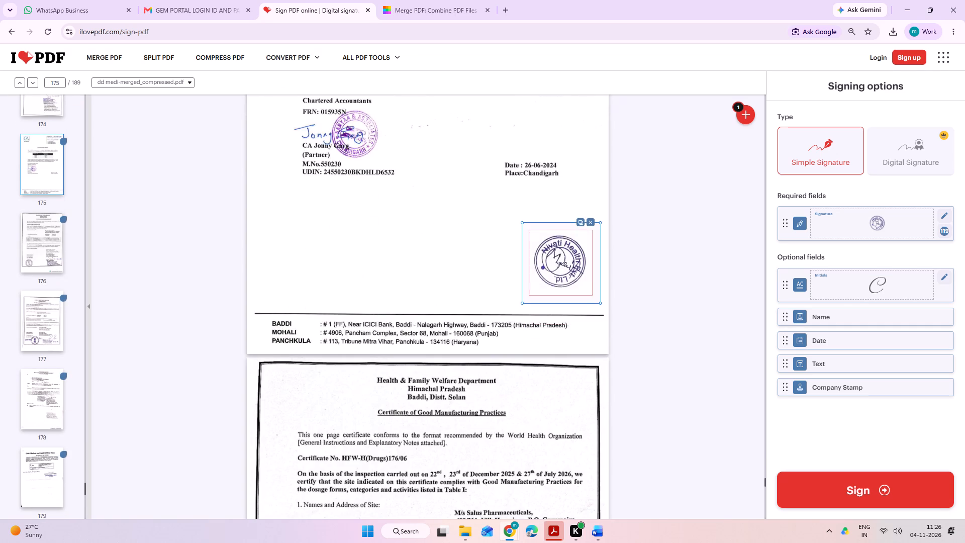
# Check the stamp placement through to the last page, 189, and review the closing certificates and declarations back to page 183.
pyautogui.press('pagedown')
pyautogui.press('pagedown')
pyautogui.press('pagedown')
pyautogui.press('pagedown')
pyautogui.press('pagedown')
pyautogui.press('pagedown')
pyautogui.press('pagedown')
pyautogui.press('pagedown')
pyautogui.press('pagedown')
pyautogui.press('pagedown')
pyautogui.press('pagedown')
pyautogui.press('pagedown')
pyautogui.press('pagedown')
pyautogui.press('pagedown')
pyautogui.press('pagedown')
pyautogui.press('pagedown')
pyautogui.press('pagedown')
pyautogui.press('pagedown')
pyautogui.press('pagedown')
pyautogui.press('pagedown')
pyautogui.press('pagedown')
pyautogui.press('pagedown')
pyautogui.press('pagedown')
pyautogui.press('pagedown')
pyautogui.press('pagedown')
pyautogui.press('pagedown')
pyautogui.press('pagedown')
pyautogui.press('pagedown')
pyautogui.press('pagedown')
pyautogui.press('pagedown')
pyautogui.press('pagedown')
pyautogui.press('pagedown')
pyautogui.press('pagedown')
pyautogui.press('pagedown')
pyautogui.press('pagedown')
pyautogui.press('pagedown')
pyautogui.press('pagedown')
pyautogui.press('pagedown')
pyautogui.press('pagedown')
pyautogui.press('pagedown')
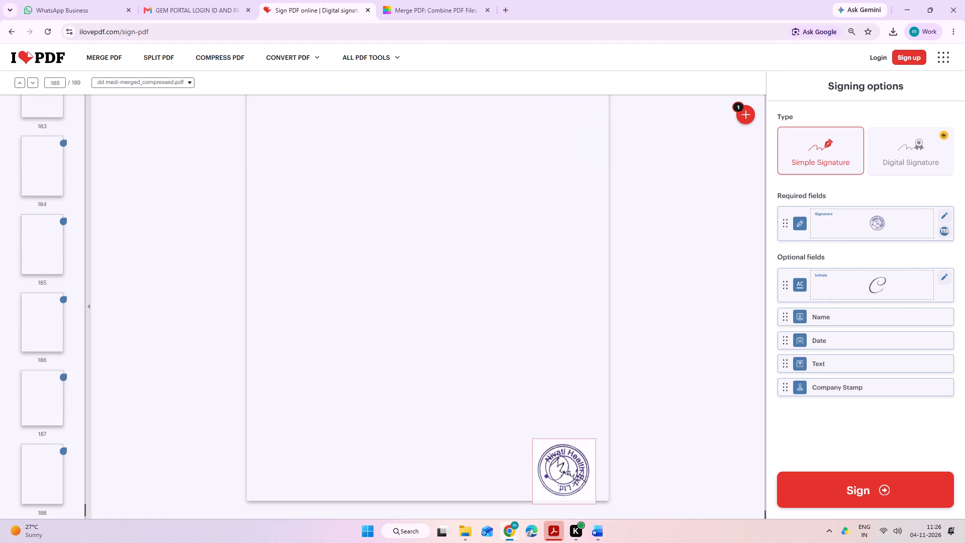
pyautogui.scroll(3, 605, 328)
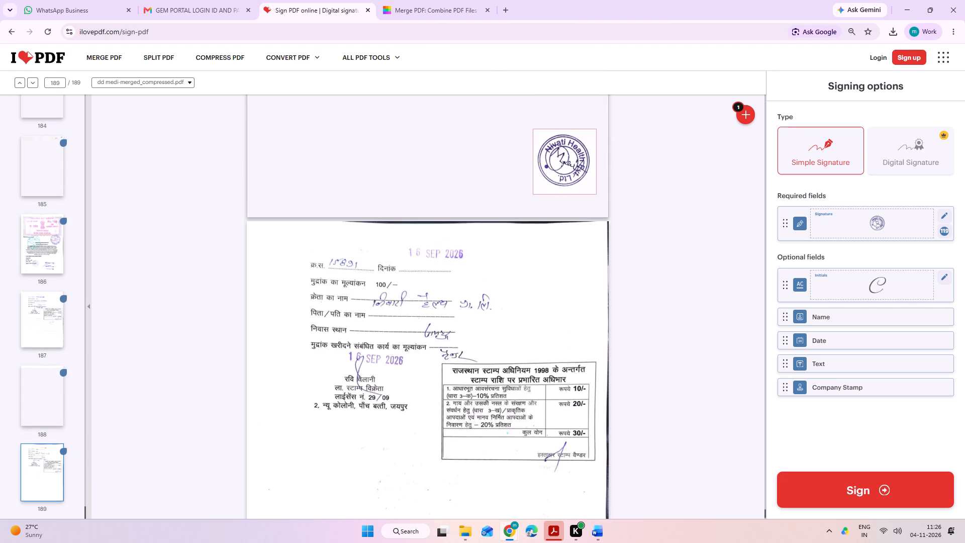
pyautogui.scroll(12, 632, 289)
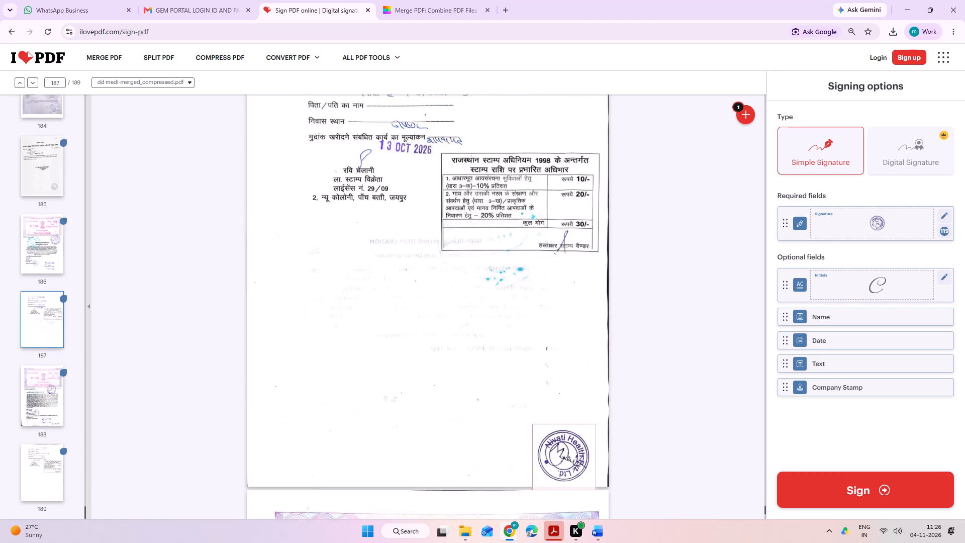
pyautogui.scroll(12, 632, 289)
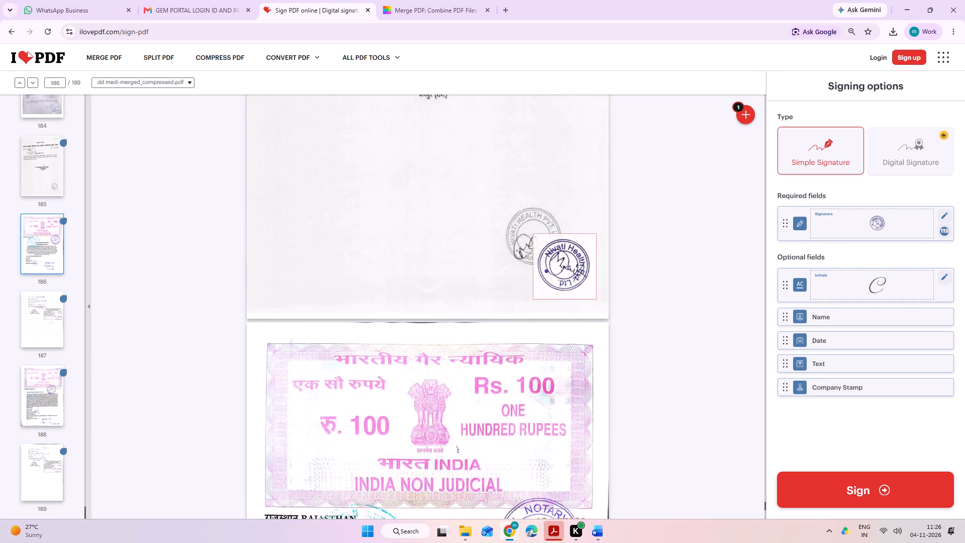
pyautogui.scroll(18, 632, 289)
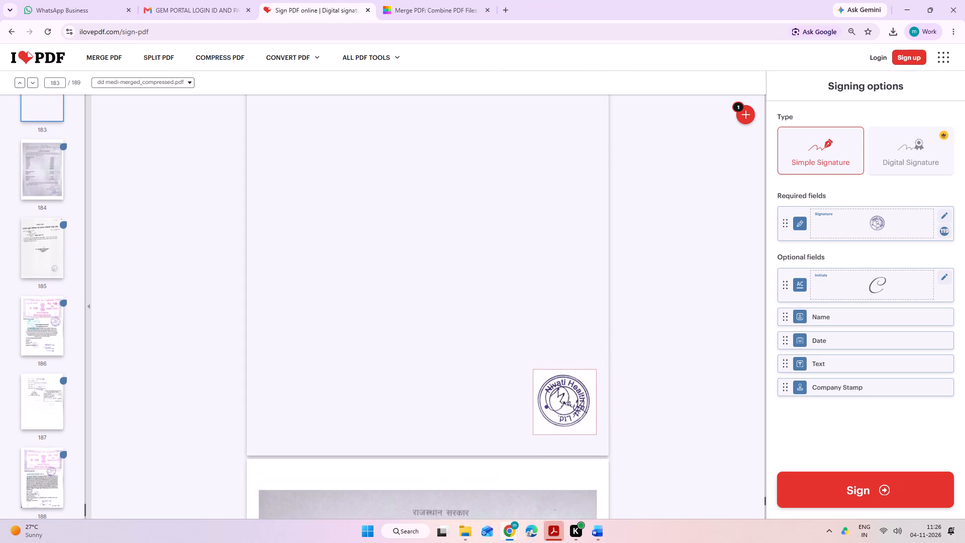
pyautogui.scroll(2, 632, 289)
# Shrink the signature stamp on page 186, the non-blacklisting declaration, so it clears the notary's attestation and date.
pyautogui.scroll(-16, 632, 289)
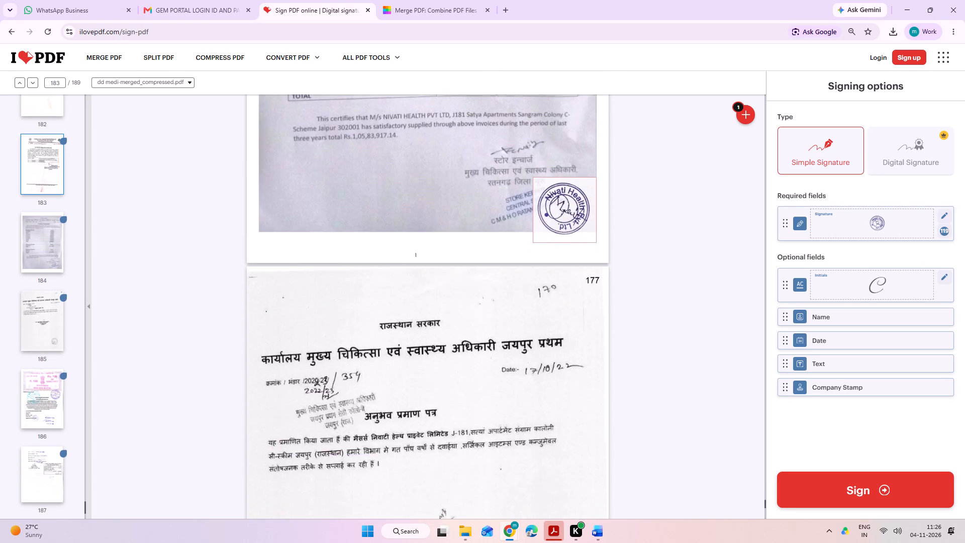
pyautogui.scroll(-10, 632, 289)
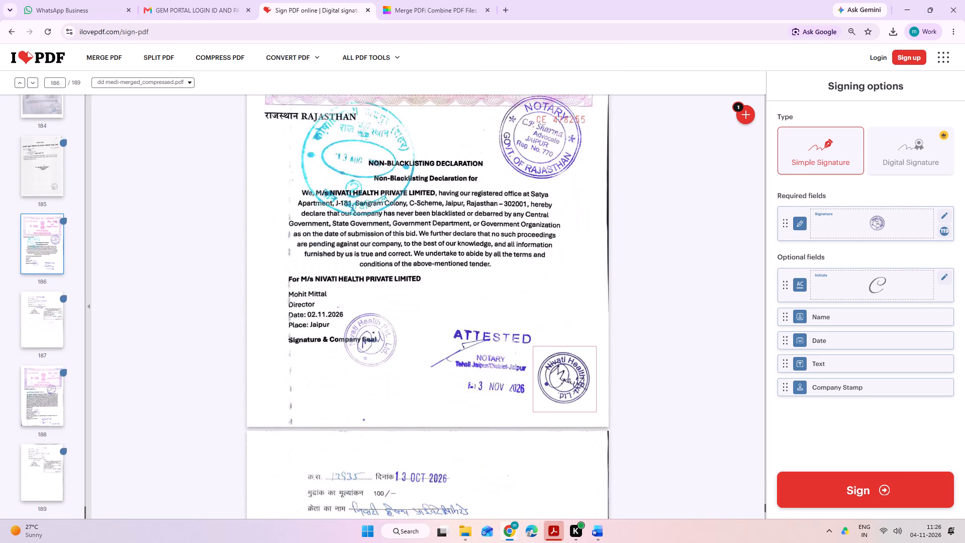
pyautogui.click(559, 350)
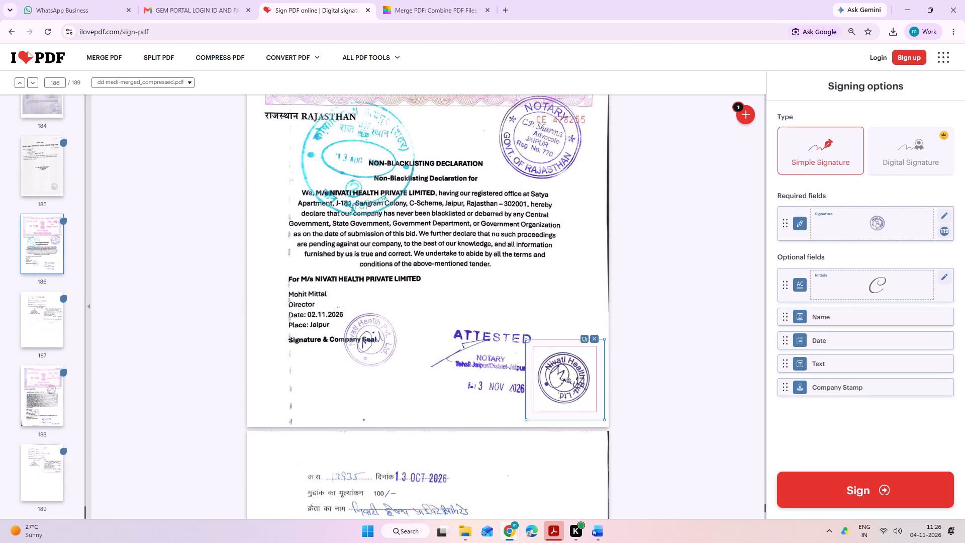
pyautogui.moveTo(525, 338); pyautogui.dragTo(539, 352)
pyautogui.click(690, 323)
# Shrink the signature stamp in the bottom-right corner of page 187, the back of the stamp paper.
pyautogui.scroll(-3, 690, 323)
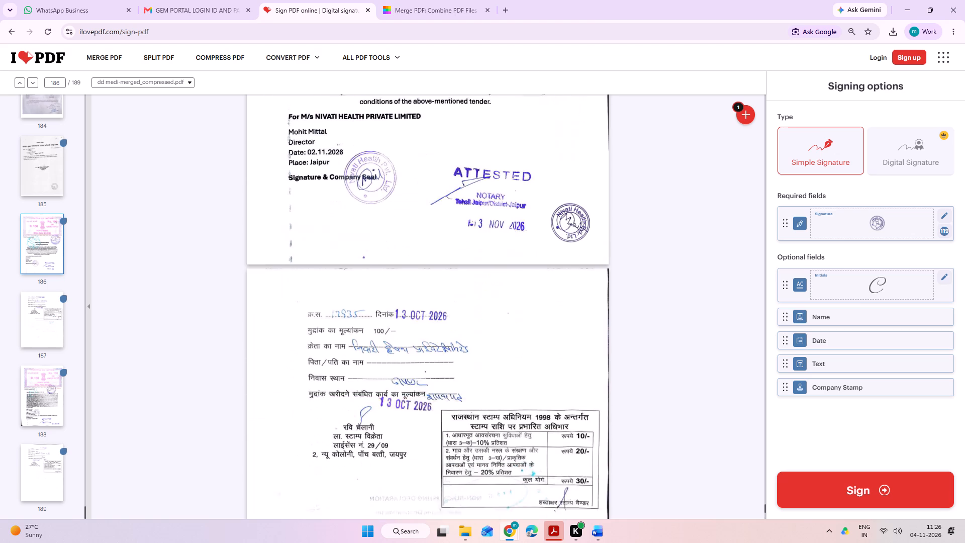
pyautogui.scroll(-5, 690, 323)
pyautogui.click(568, 324)
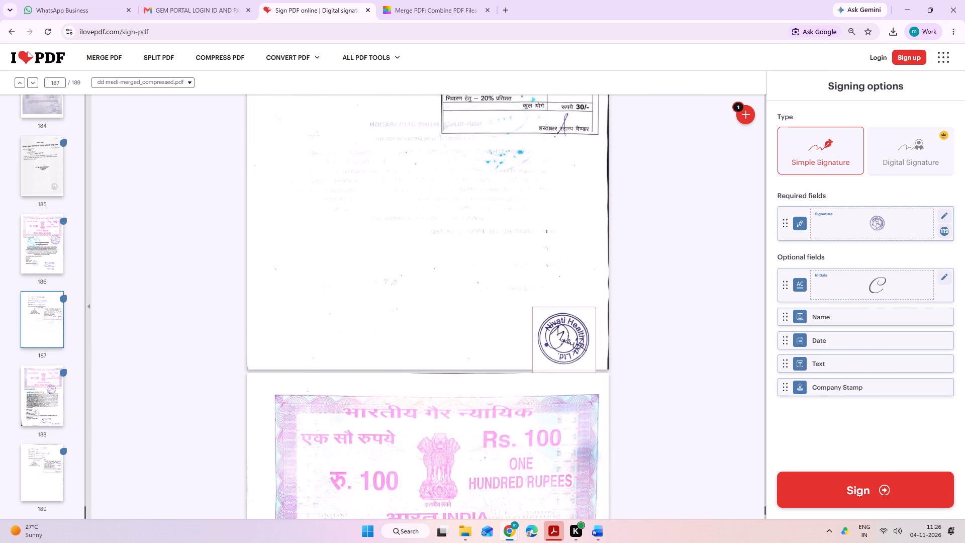
pyautogui.moveTo(526, 300); pyautogui.dragTo(542, 317)
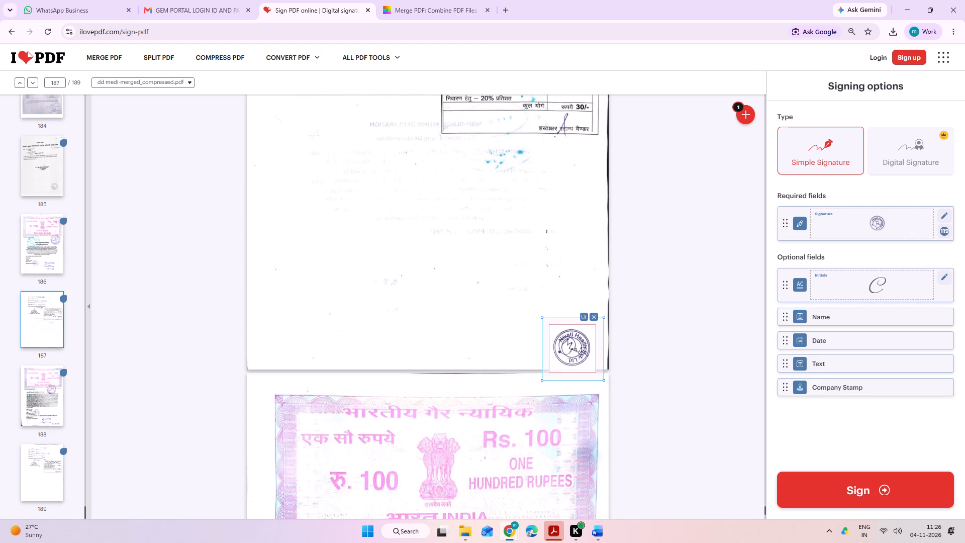
# Move the signature stamp on page 187 up so it sits clear of the page's bottom edge.
pyautogui.moveTo(566, 338); pyautogui.dragTo(565, 317)
pyautogui.click(626, 294)
# Shrink the signature stamp on page 188, the financial undertaking, and shift it clear of the address line and notary attestation.
pyautogui.scroll(-7, 626, 294)
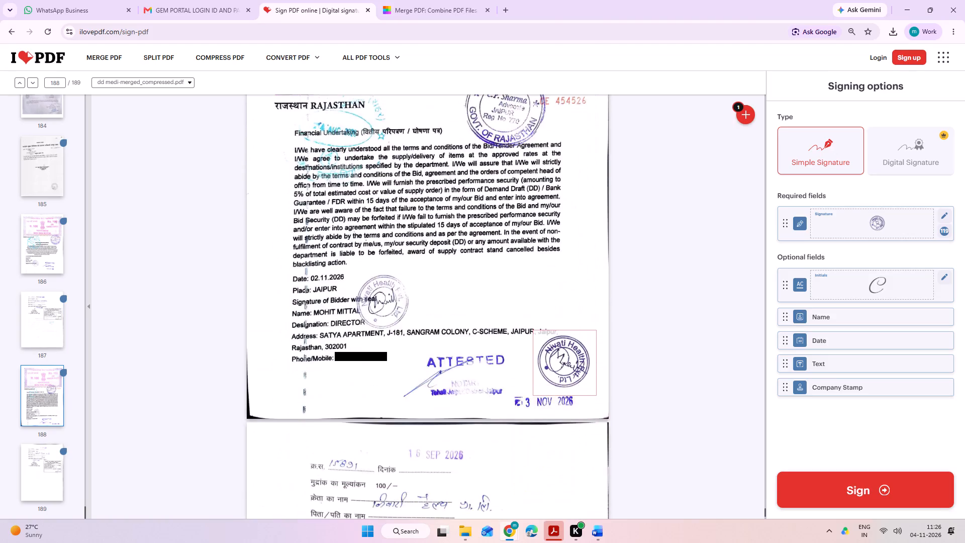
pyautogui.click(572, 349)
pyautogui.click(526, 325)
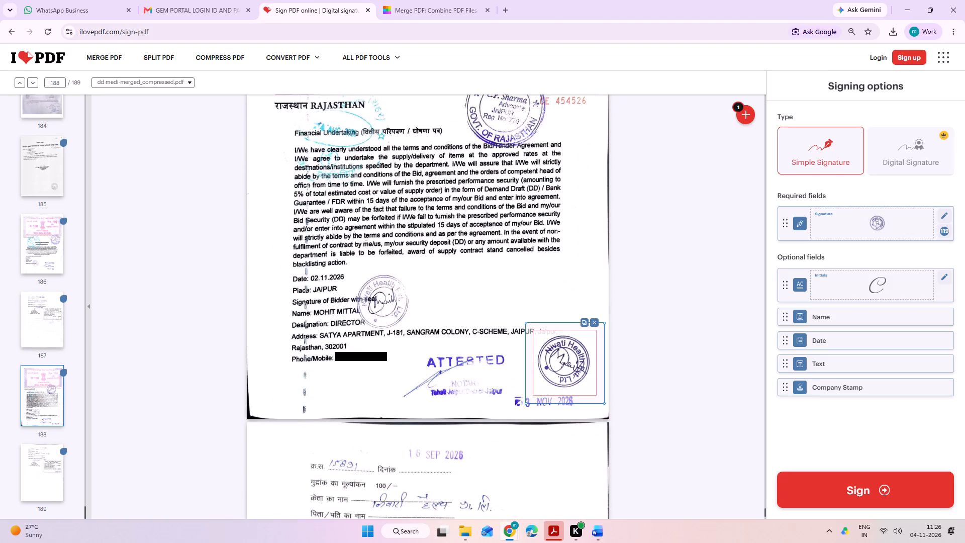
pyautogui.moveTo(525, 322); pyautogui.dragTo(538, 339)
pyautogui.moveTo(569, 369); pyautogui.dragTo(574, 368)
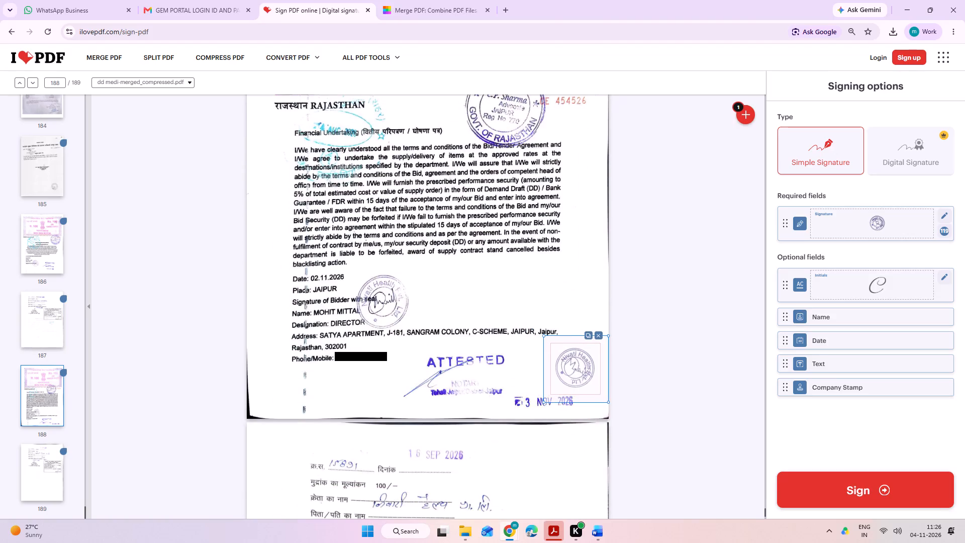
pyautogui.moveTo(574, 368); pyautogui.dragTo(574, 367)
pyautogui.click(662, 337)
# Shrink the signature stamp on page 189, the back of the last stamp paper, and move it up inside the page.
pyautogui.scroll(-11, 662, 336)
pyautogui.click(561, 448)
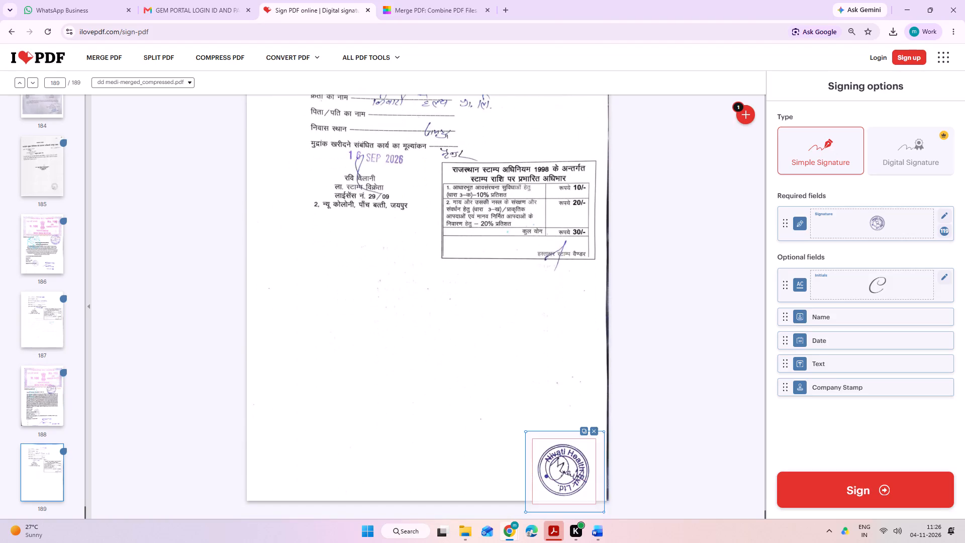
pyautogui.moveTo(574, 469); pyautogui.dragTo(567, 429)
pyautogui.moveTo(518, 394); pyautogui.dragTo(531, 409)
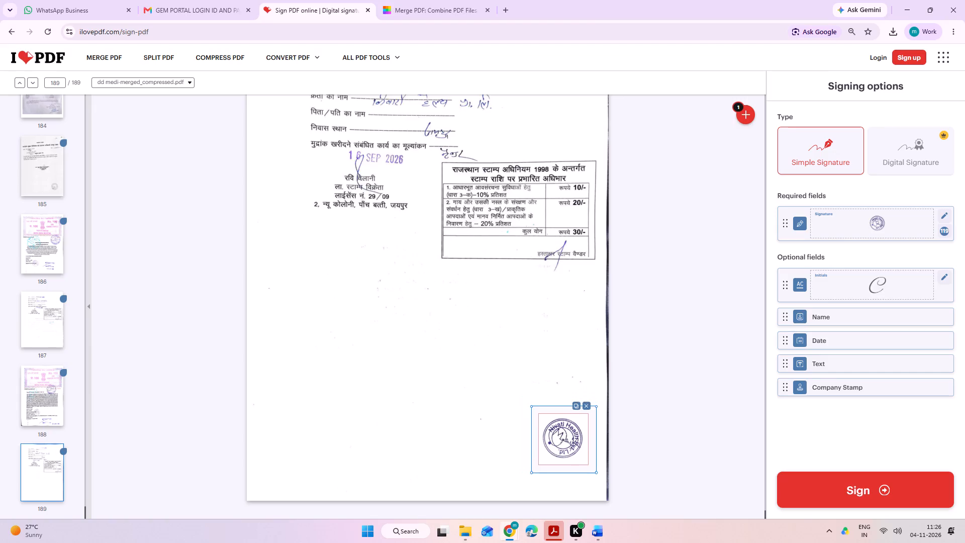
pyautogui.click(650, 355)
# Shrink the signature stamp on page 181, the Tonk health officer's supply certificate, and move it up clear of the dark scan edge.
pyautogui.scroll(-6, 650, 355)
pyautogui.scroll(7, 650, 355)
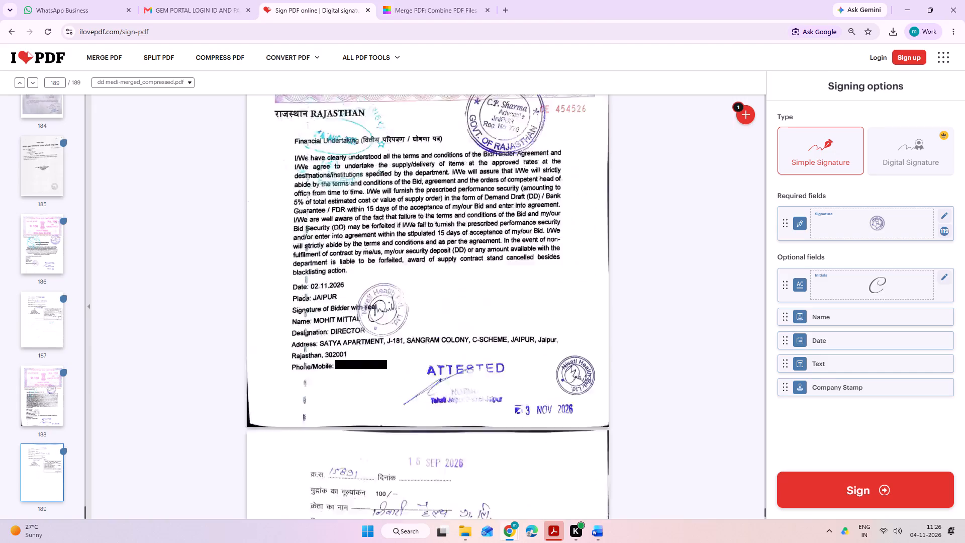
pyautogui.scroll(20, 650, 355)
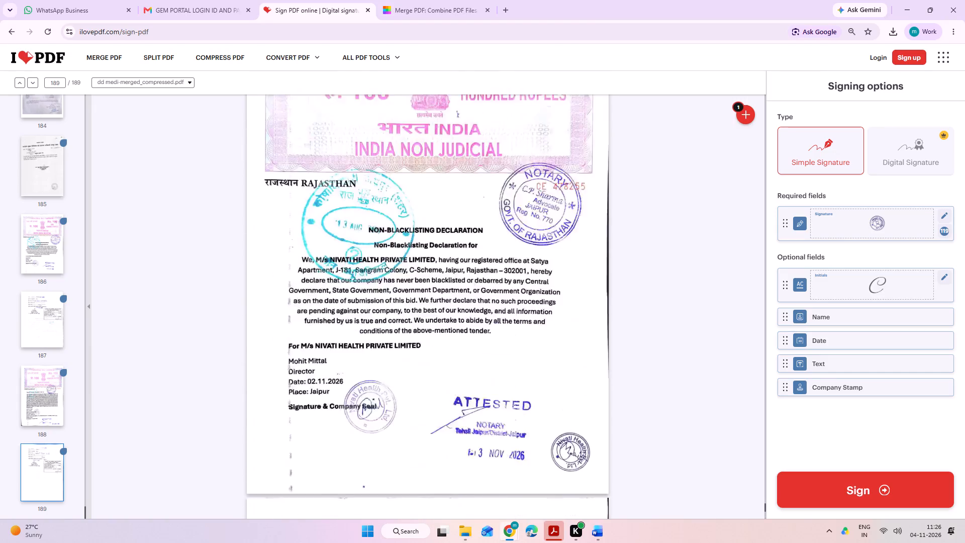
pyautogui.scroll(19, 650, 355)
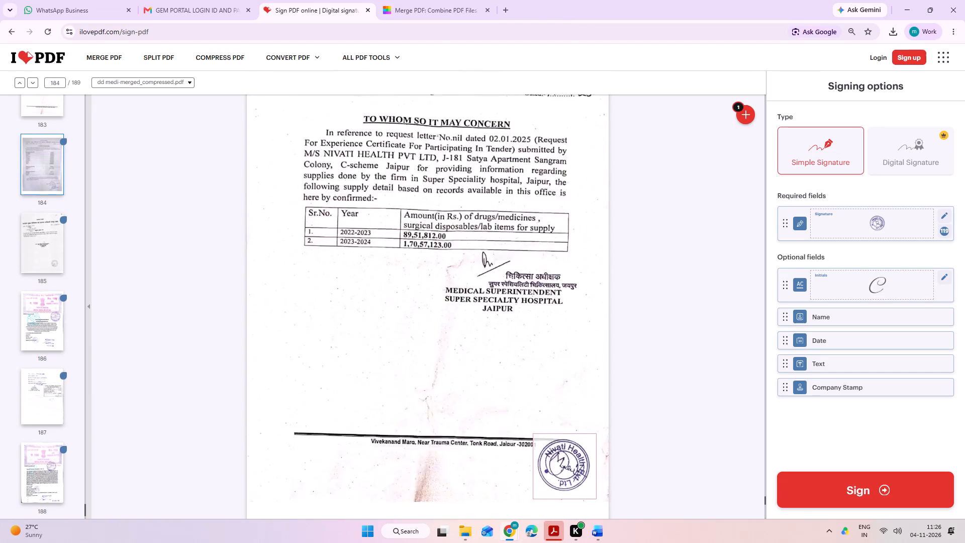
pyautogui.scroll(15, 650, 355)
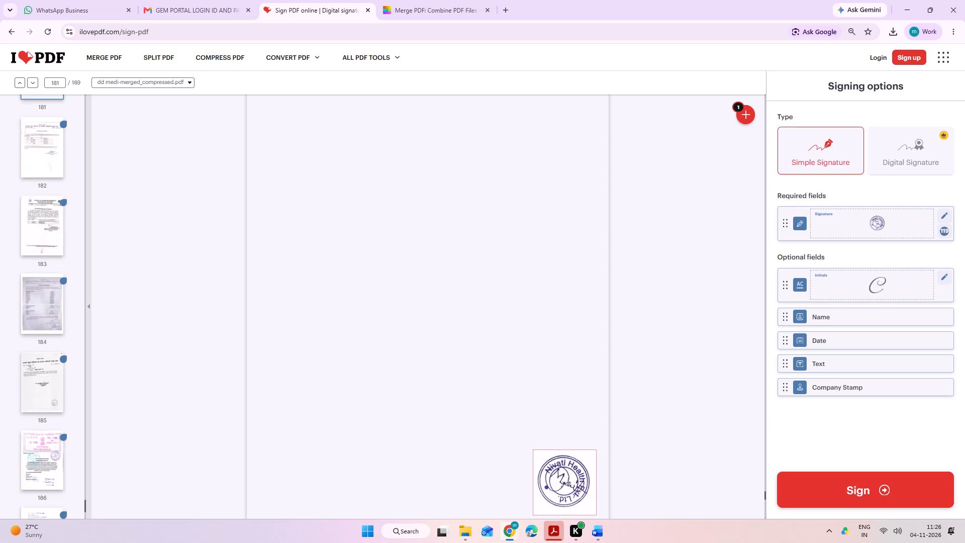
pyautogui.click(573, 497)
pyautogui.moveTo(576, 494); pyautogui.dragTo(576, 483)
pyautogui.moveTo(526, 430); pyautogui.dragTo(529, 435)
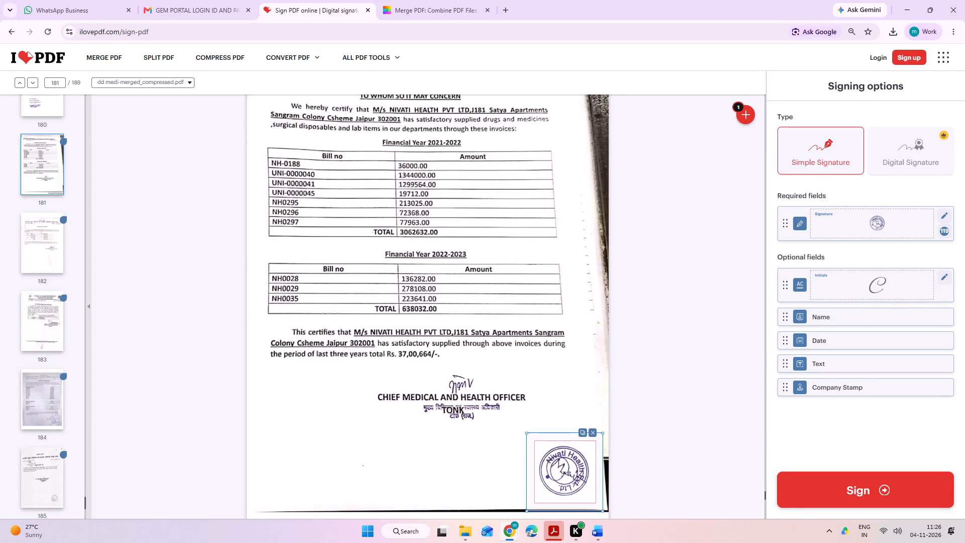
pyautogui.moveTo(529, 435); pyautogui.dragTo(538, 449)
pyautogui.moveTo(585, 488); pyautogui.dragTo(569, 455)
pyautogui.click(642, 428)
# Shrink the signature stamp at the bottom of page 180 and move it up from the page's lower edge.
pyautogui.scroll(6, 642, 428)
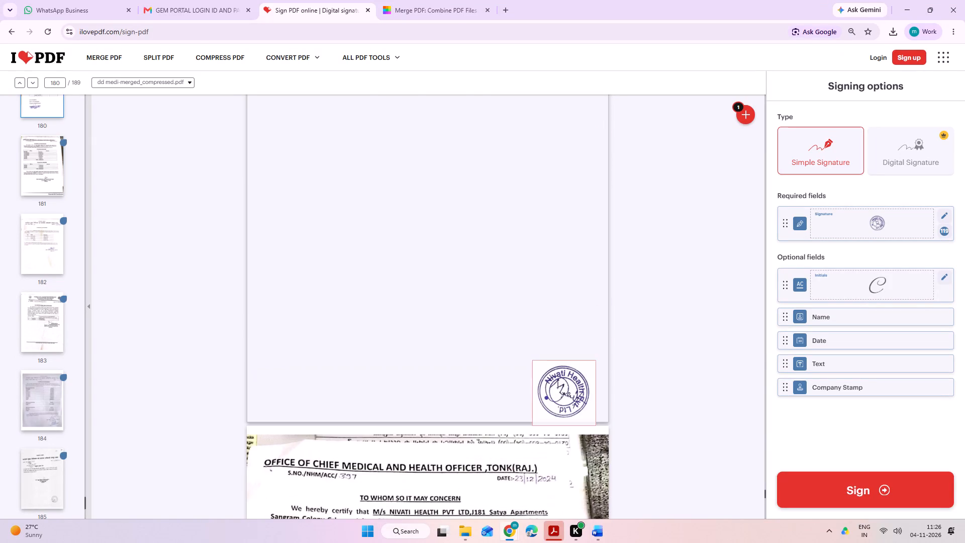
pyautogui.click(542, 395)
pyautogui.moveTo(525, 354); pyautogui.dragTo(543, 374)
pyautogui.moveTo(571, 406); pyautogui.dragTo(563, 369)
pyautogui.click(642, 328)
# Shrink the signature stamp near the bottom of page 179, the Alwar health officer's certificate.
pyautogui.scroll(6, 713, 327)
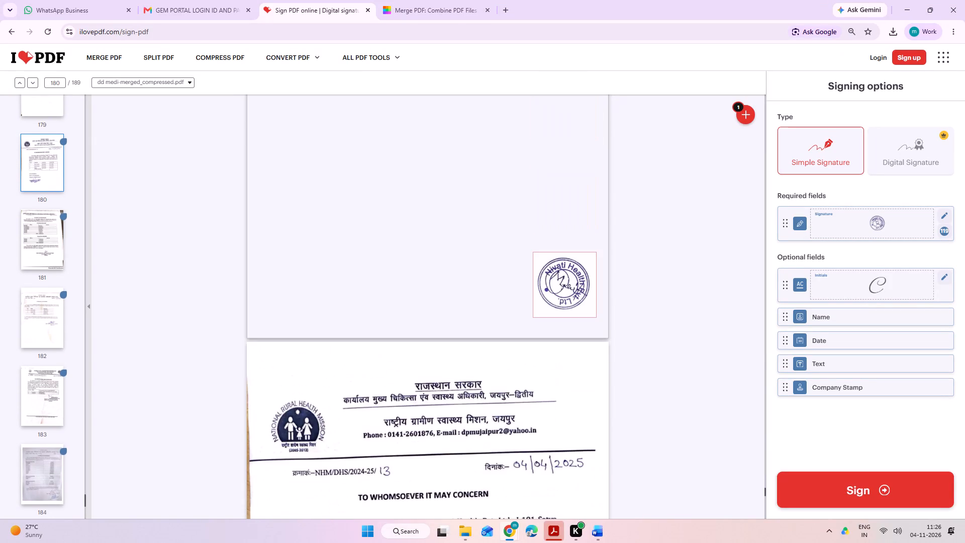
pyautogui.click(573, 285)
pyautogui.moveTo(527, 244); pyautogui.dragTo(539, 259)
pyautogui.moveTo(580, 294); pyautogui.dragTo(574, 285)
pyautogui.click(682, 294)
# Check the stamp placement on the pages from 179 back through 178 and the earlier licence pages.
pyautogui.scroll(7, 681, 294)
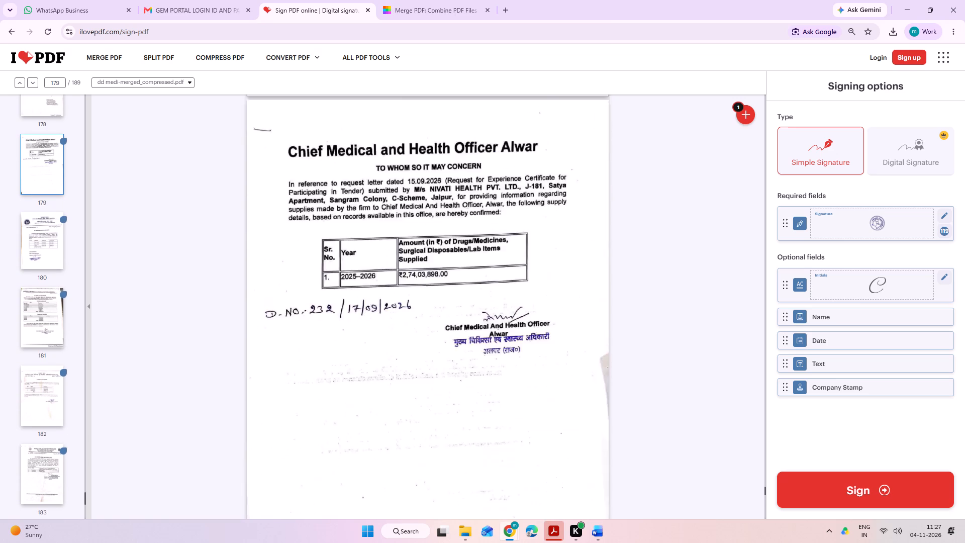
pyautogui.scroll(3, 681, 294)
pyautogui.click(536, 419)
pyautogui.scroll(6, 662, 372)
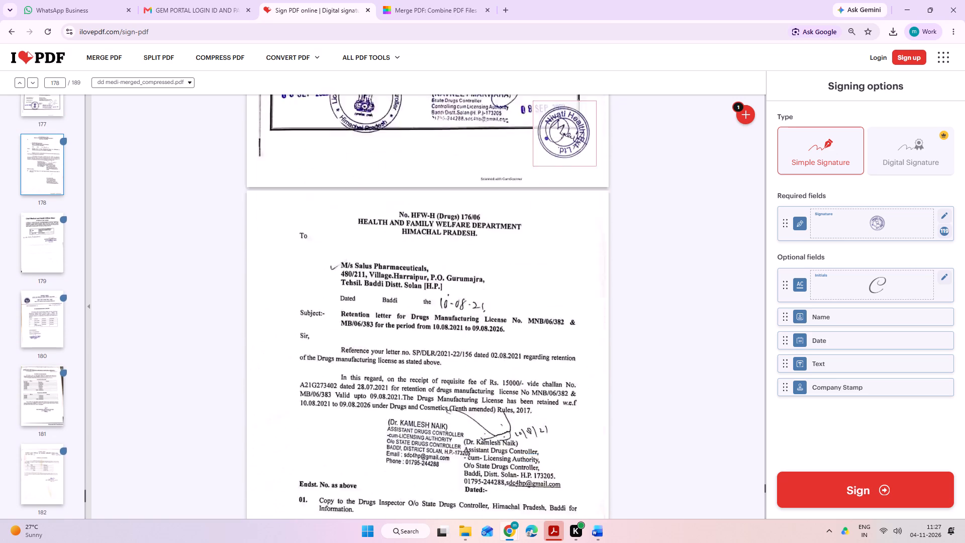
pyautogui.scroll(20, 662, 372)
pyautogui.scroll(6, 662, 372)
# Sign the stamped document, download the signed PDF and check the download's progress.
pyautogui.click(865, 489)
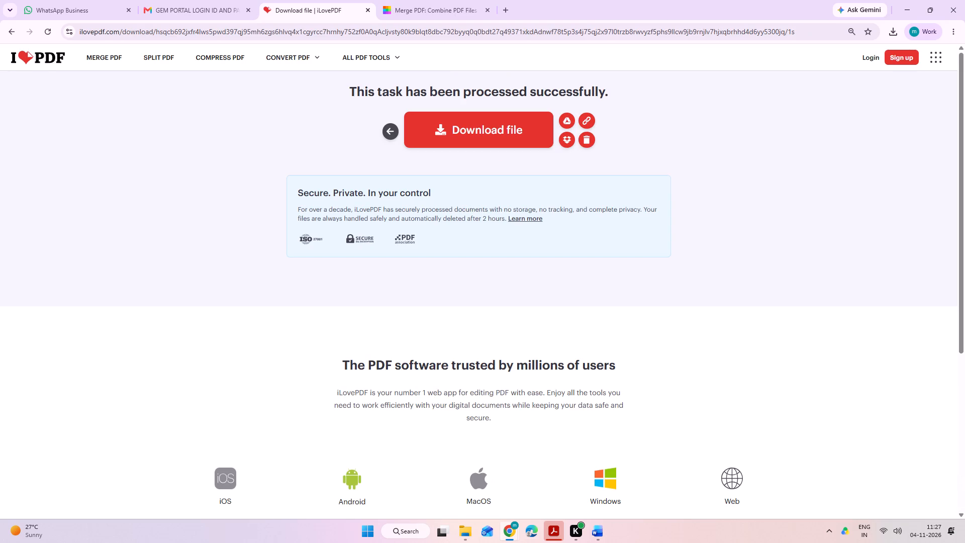
pyautogui.click(508, 124)
pyautogui.click(894, 33)
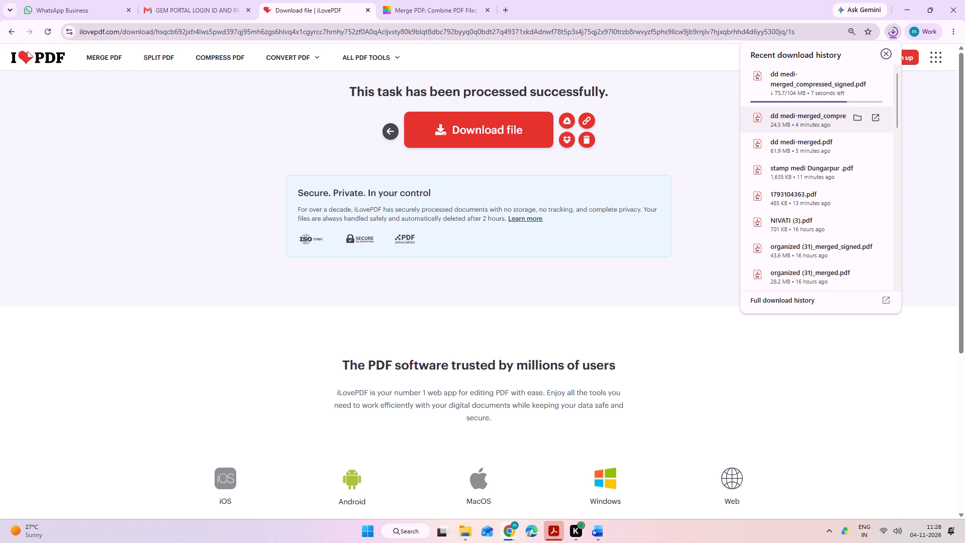
# Load dd medi-merged_compressed_signed.pdf from the recent downloads into iLovePDF's Compress PDF tool and start compressing it.
pyautogui.click(213, 60)
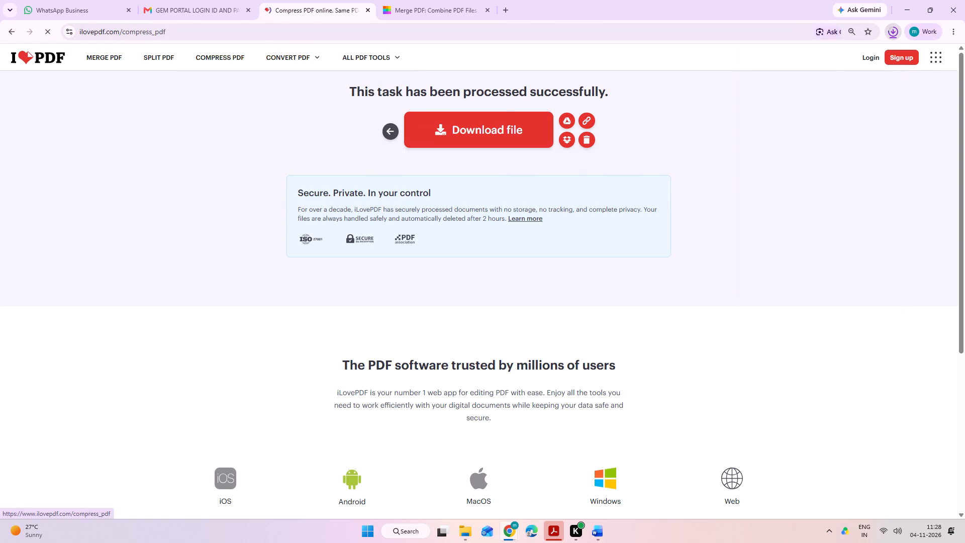
pyautogui.click(898, 32)
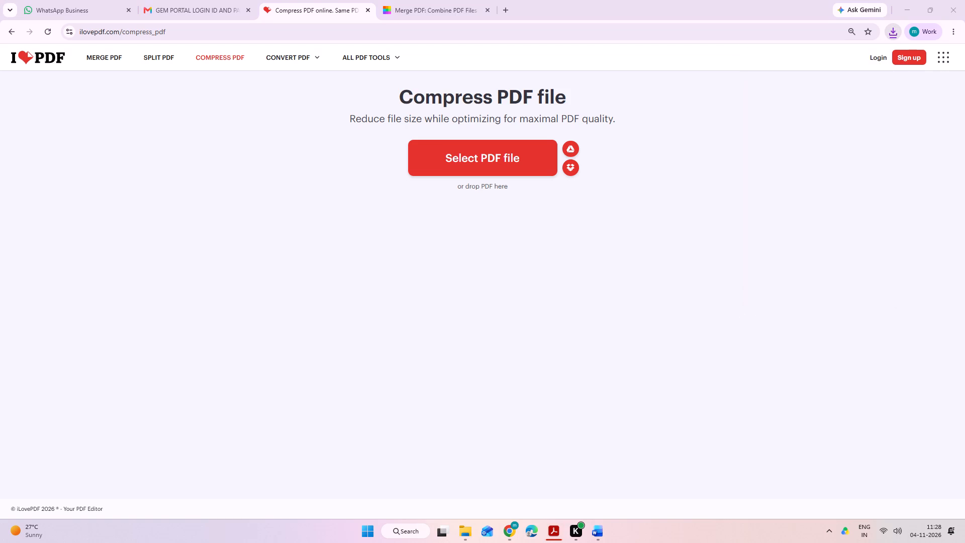
pyautogui.click(898, 32)
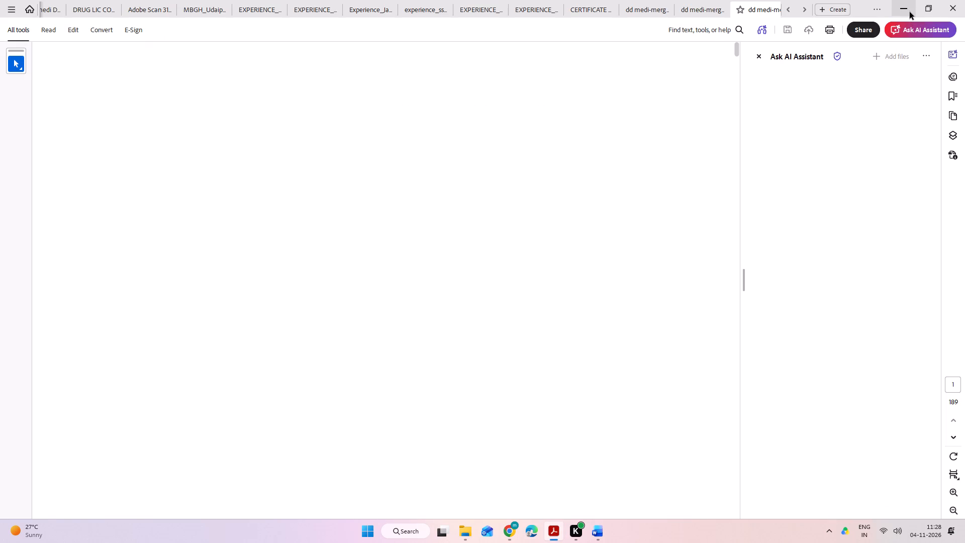
pyautogui.click(910, 12)
pyautogui.click(890, 38)
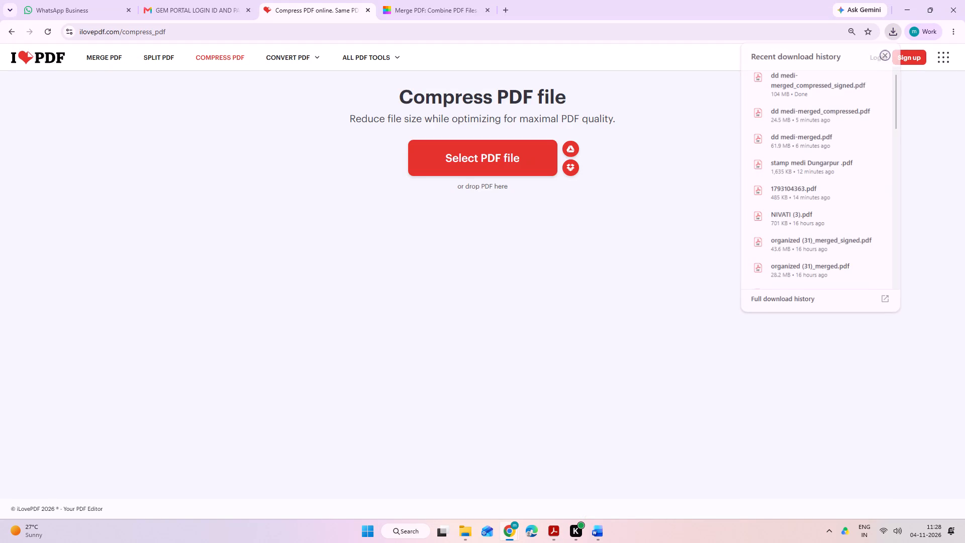
pyautogui.moveTo(799, 81); pyautogui.dragTo(534, 143)
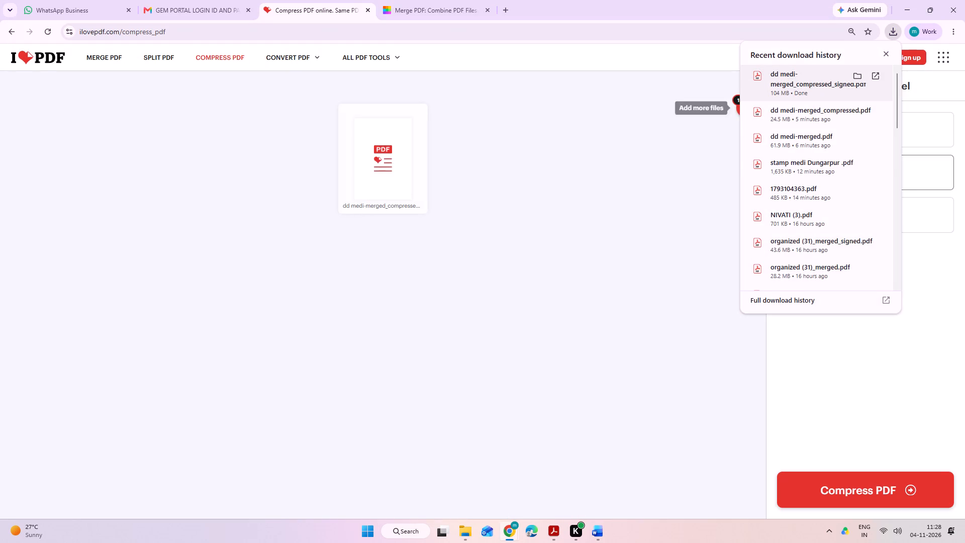
pyautogui.click(534, 143)
pyautogui.click(853, 497)
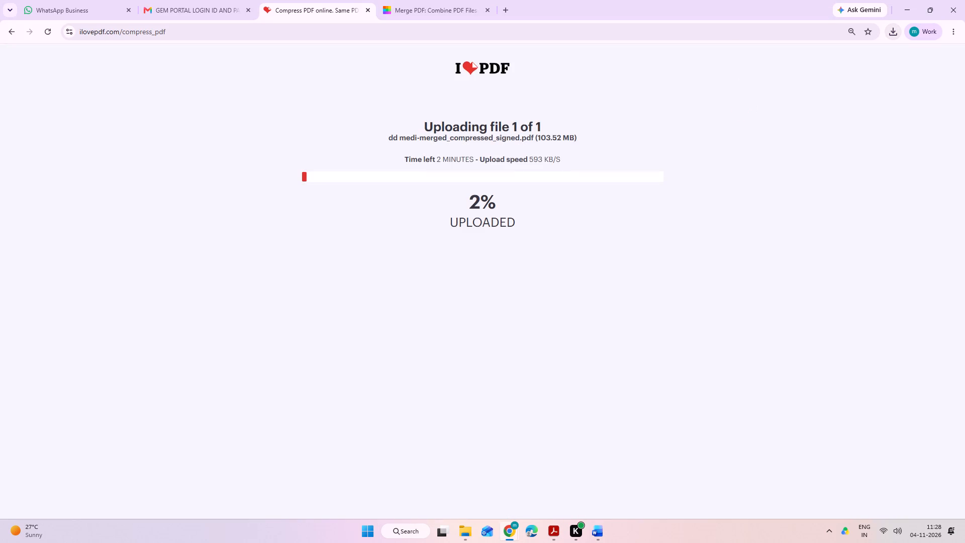
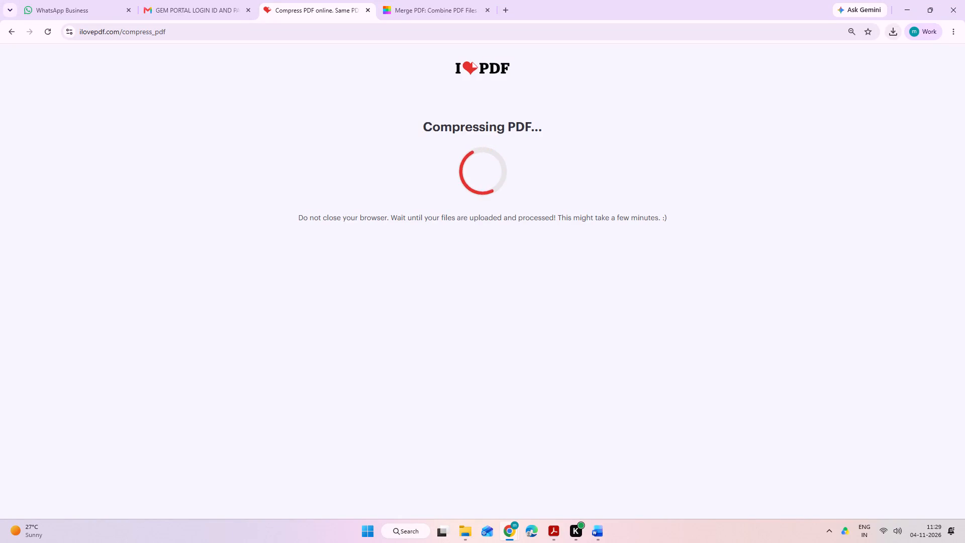
# Download the compressed signed PDF from iLovePDF and open the downloaded file in Acrobat.
pyautogui.click(473, 3)
pyautogui.click(323, 10)
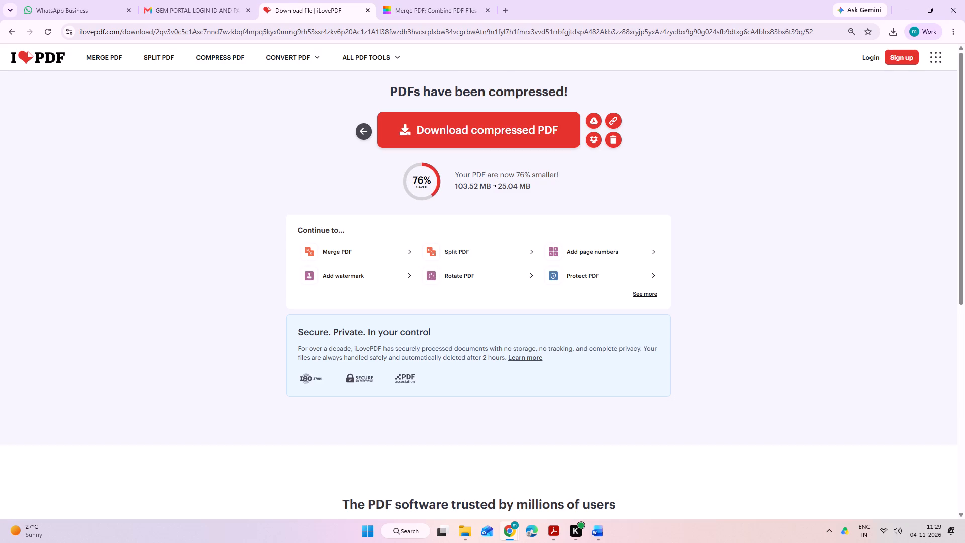
pyautogui.click(498, 133)
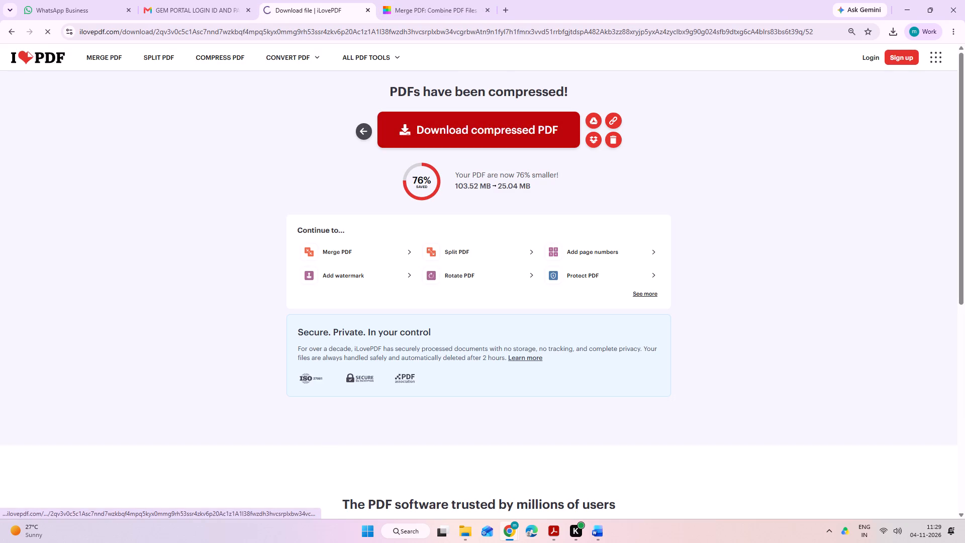
pyautogui.click(892, 37)
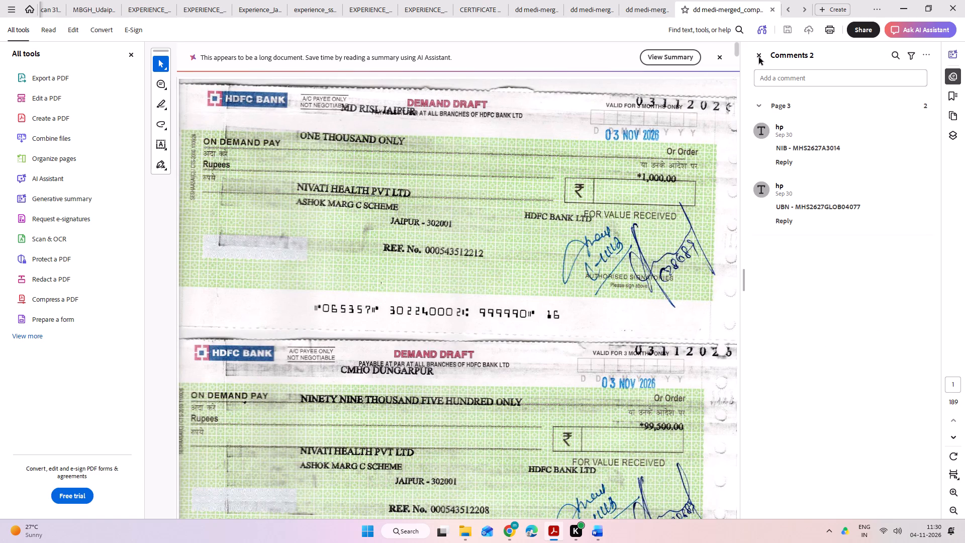
# Close the side panes and check the stamps from the demand drafts through the tender terms and declarations to page 28.
pyautogui.click(759, 57)
pyautogui.click(137, 50)
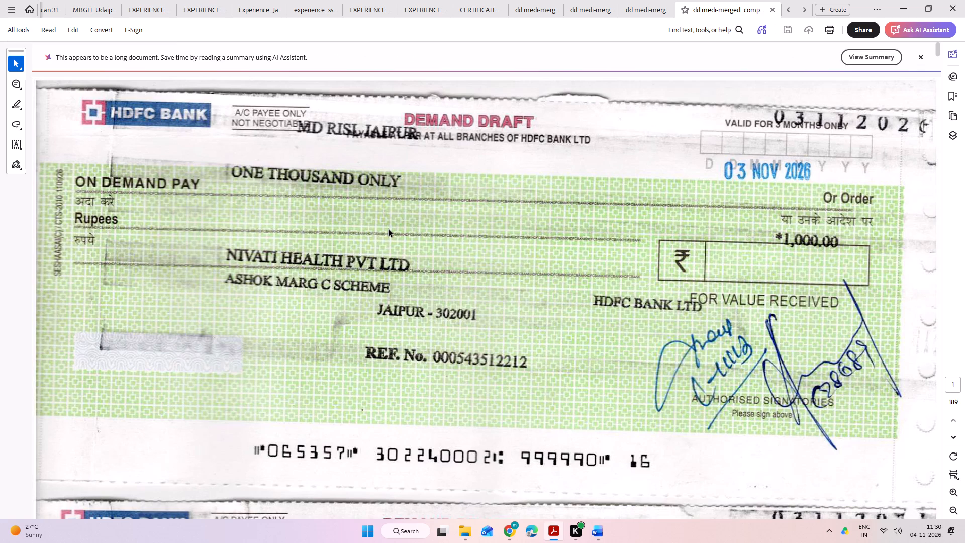
pyautogui.keyDown('ctrl'); pyautogui.scroll(-3, 389, 230); pyautogui.keyUp('ctrl')
pyautogui.scroll(-6, 389, 230)
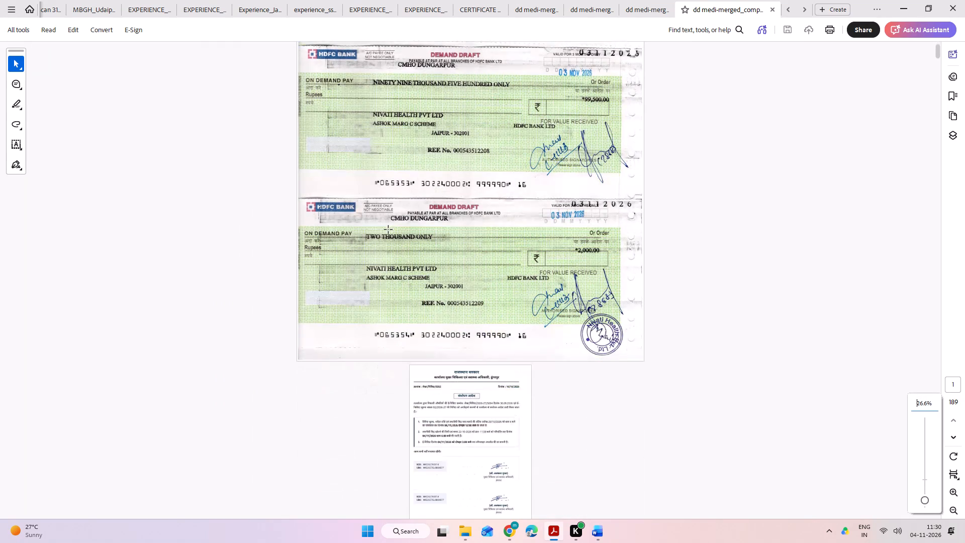
pyautogui.scroll(-17, 389, 230)
pyautogui.scroll(-14, 389, 230)
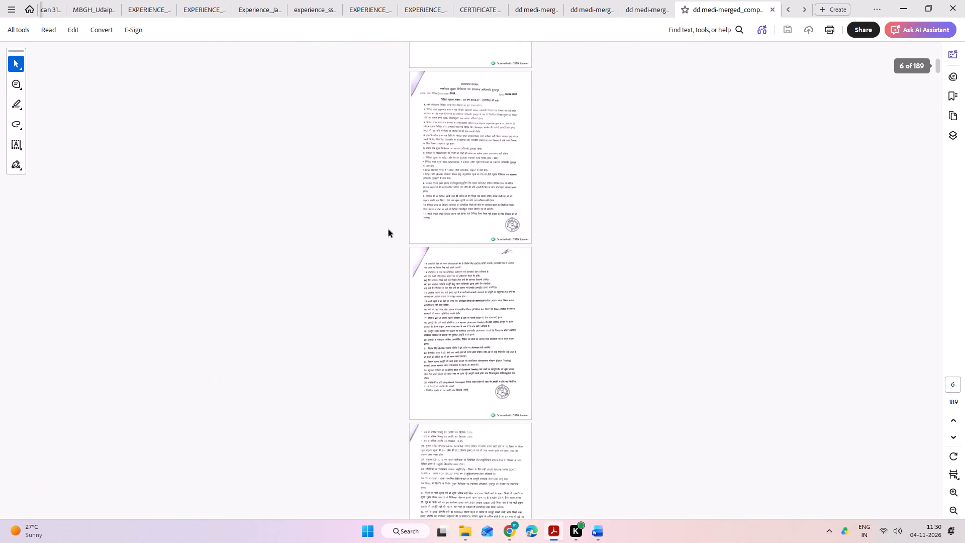
pyautogui.scroll(-20, 389, 230)
pyautogui.scroll(-3, 389, 230)
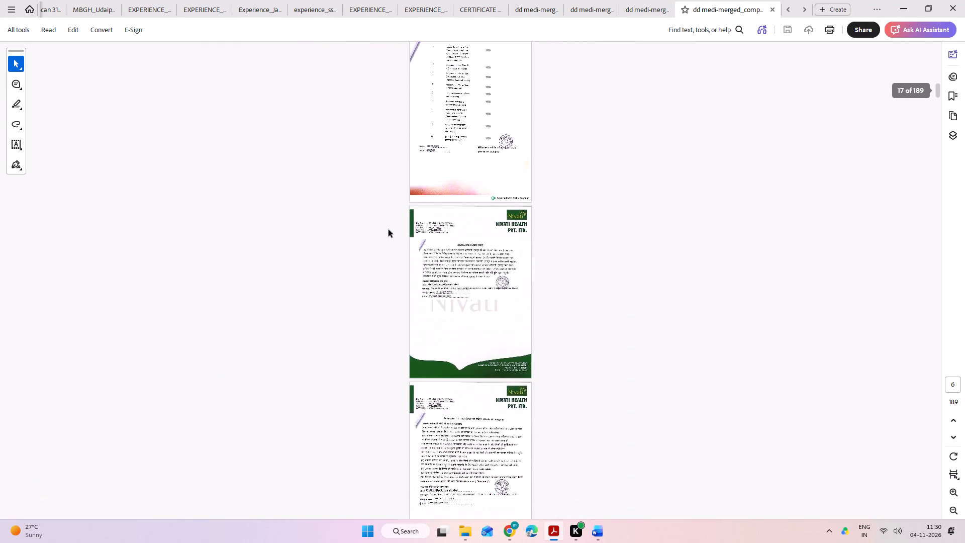
pyautogui.scroll(-17, 389, 230)
pyautogui.scroll(-5, 389, 230)
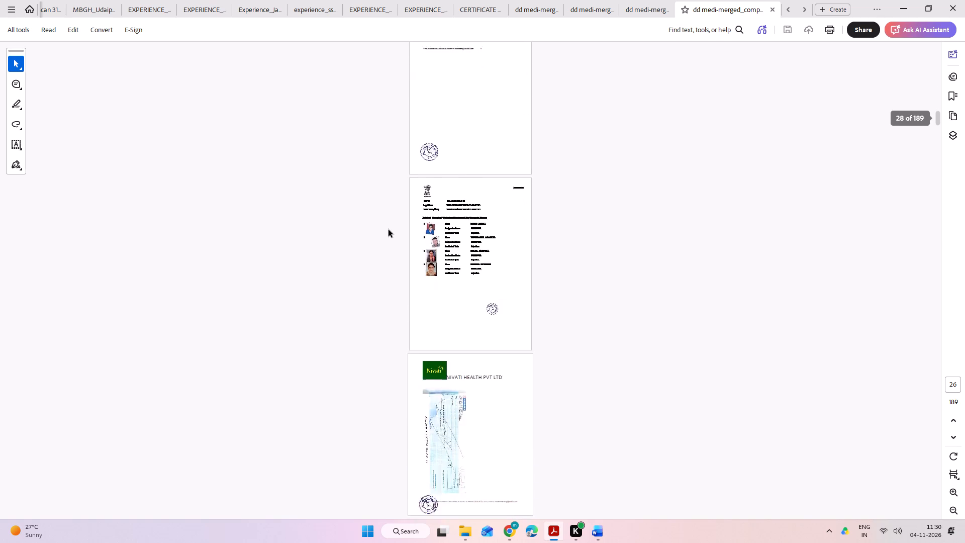
# Check the stamps on the incorporation certificate, the chartered accountants' turnover certificates and the financial statements up to page 66.
pyautogui.click(537, 220)
pyautogui.press('pagedown')
pyautogui.press('pagedown')
pyautogui.press('pagedown')
pyautogui.press('pagedown')
pyautogui.press('pagedown')
pyautogui.press('pagedown')
pyautogui.press('pagedown')
pyautogui.press('pagedown')
pyautogui.press('pagedown')
pyautogui.press('pagedown')
pyautogui.press('pagedown')
pyautogui.press('pagedown')
pyautogui.press('pagedown')
pyautogui.press('pagedown')
pyautogui.press('pagedown')
pyautogui.press('pagedown')
pyautogui.press('pagedown')
pyautogui.press('pagedown')
pyautogui.press('pagedown')
pyautogui.press('pagedown')
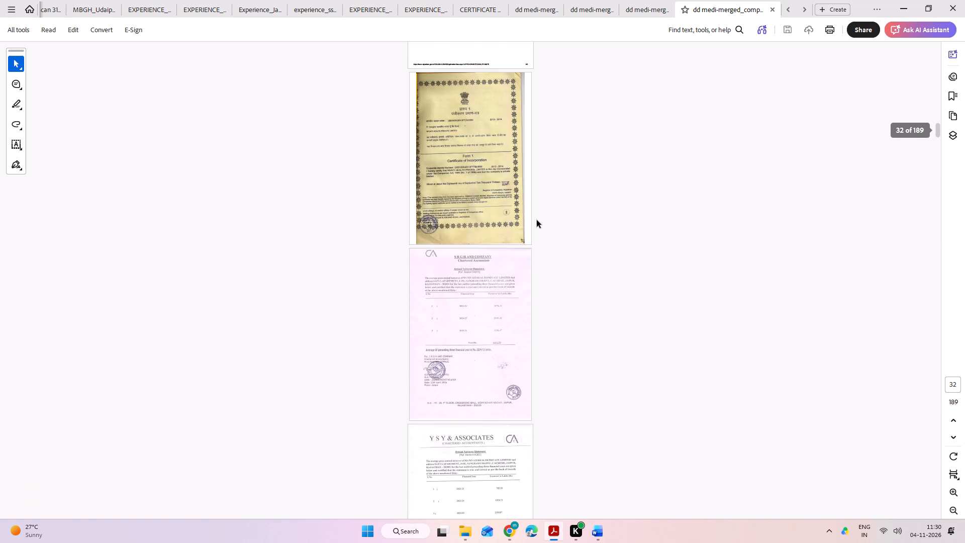
pyautogui.press('pagedown')
pyautogui.press('pagedown')
pyautogui.press('pagedown')
pyautogui.press('pagedown')
pyautogui.press('pagedown')
pyautogui.press('pagedown')
pyautogui.press('pagedown')
pyautogui.press('pagedown')
pyautogui.press('pagedown')
pyautogui.press('pagedown')
pyautogui.press('pagedown')
pyautogui.press('pagedown')
pyautogui.press('pagedown')
pyautogui.press('pagedown')
pyautogui.press('pagedown')
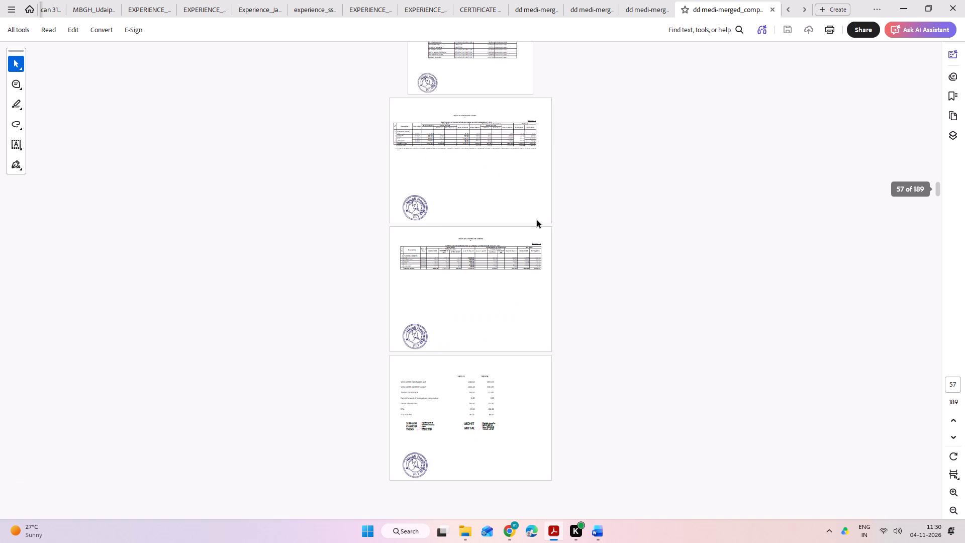
pyautogui.press('pagedown')
pyautogui.press('pagedown')
pyautogui.press('pagedown')
pyautogui.press('pagedown')
pyautogui.press('pagedown')
pyautogui.press('pagedown')
pyautogui.press('pagedown')
pyautogui.press('pagedown')
pyautogui.press('pagedown')
pyautogui.press('pagedown')
pyautogui.press('pagedown')
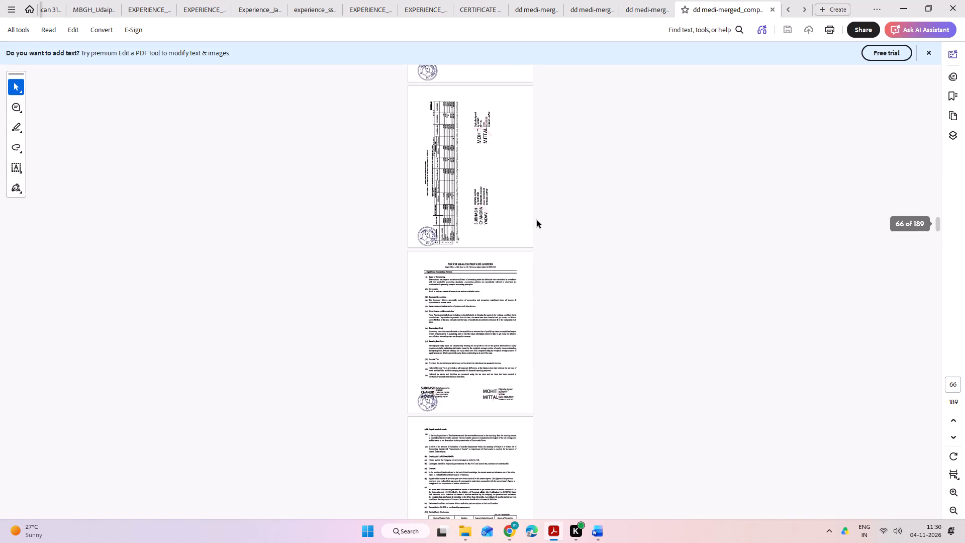
# Check the stamps on the remaining financial statements, manufacturer authorisation letters, drug licence pages and experience certificates through to the document's end.
pyautogui.press('pagedown')
pyautogui.press('pagedown')
pyautogui.press('pagedown')
pyautogui.press('pagedown')
pyautogui.press('pagedown')
pyautogui.press('pagedown')
pyautogui.press('pagedown')
pyautogui.press('pagedown')
pyautogui.press('pagedown')
pyautogui.press('pagedown')
pyautogui.press('pagedown')
pyautogui.press('pagedown')
pyautogui.press('pagedown')
pyautogui.press('pagedown')
pyautogui.press('pagedown')
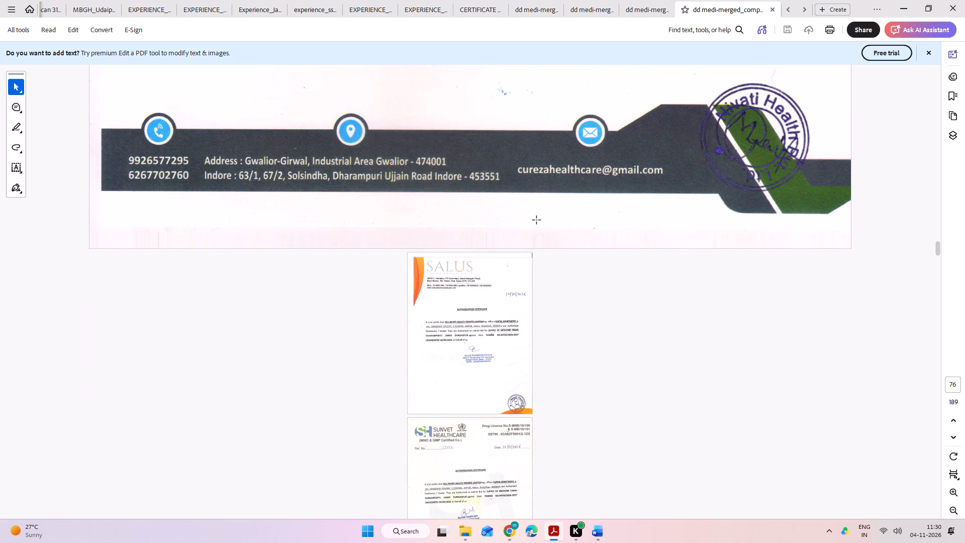
pyautogui.press('pagedown')
pyautogui.press('pagedown')
pyautogui.press('pagedown')
pyautogui.press('pagedown')
pyautogui.press('pagedown')
pyautogui.press('pagedown')
pyautogui.press('pagedown')
pyautogui.press('pagedown')
pyautogui.press('pagedown')
pyautogui.press('pagedown')
pyautogui.press('pagedown')
pyautogui.press('pagedown')
pyautogui.press('pagedown')
pyautogui.press('pagedown')
pyautogui.press('pagedown')
pyautogui.press('pagedown')
pyautogui.press('pagedown')
pyautogui.press('pagedown')
pyautogui.press('pagedown')
pyautogui.press('pagedown')
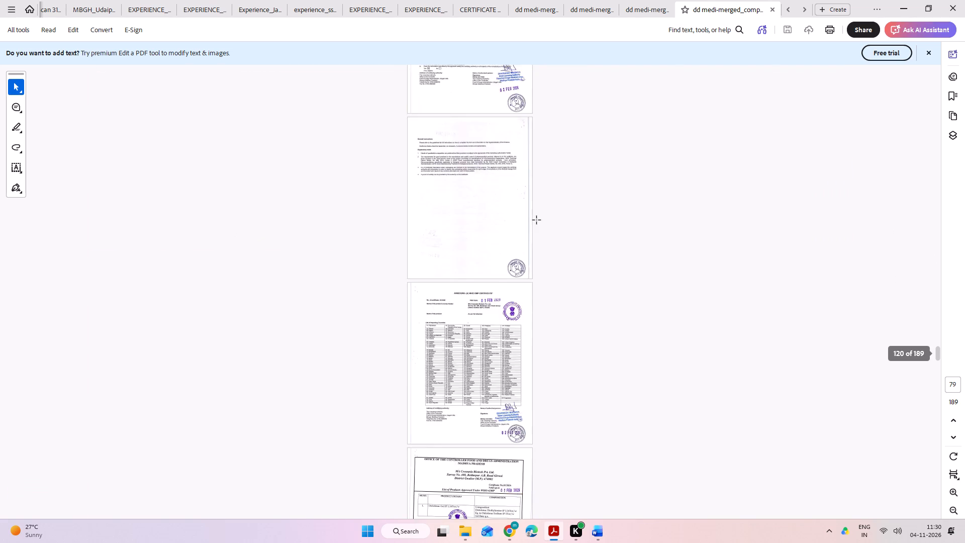
pyautogui.press('pagedown')
pyautogui.press('pagedown')
pyautogui.press('pagedown')
pyautogui.press('pagedown')
pyautogui.press('pagedown')
pyautogui.press('pagedown')
pyautogui.press('pagedown')
pyautogui.press('pagedown')
pyautogui.press('pagedown')
pyautogui.press('pagedown')
pyautogui.press('pagedown')
pyautogui.press('pagedown')
pyautogui.press('pagedown')
pyautogui.press('pagedown')
pyautogui.press('pagedown')
pyautogui.press('pagedown')
pyautogui.press('pagedown')
pyautogui.press('pagedown')
pyautogui.press('pagedown')
pyautogui.press('pagedown')
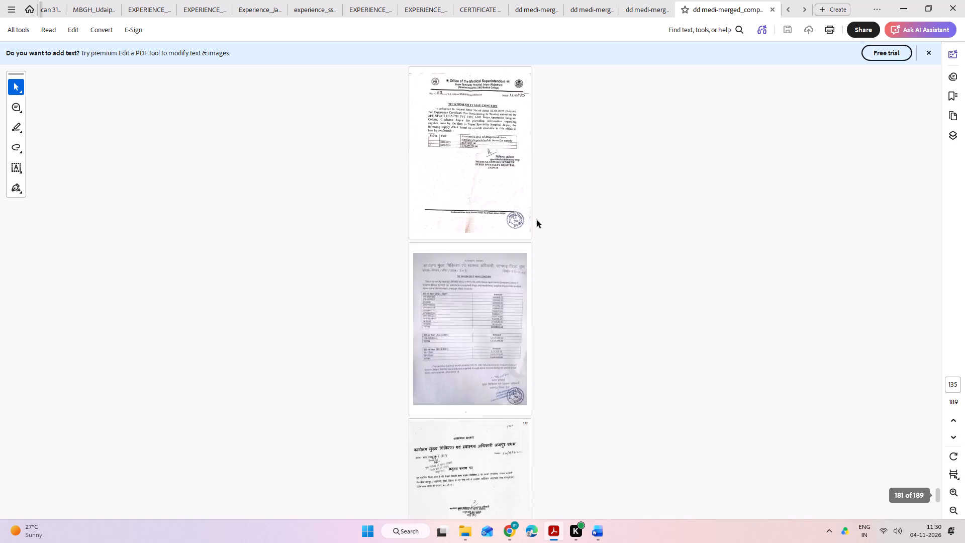
# Recheck the stamps from page 189 back through the experience certificates and manufacturing practice certificates to page 152.
pyautogui.scroll(1, 528, 220)
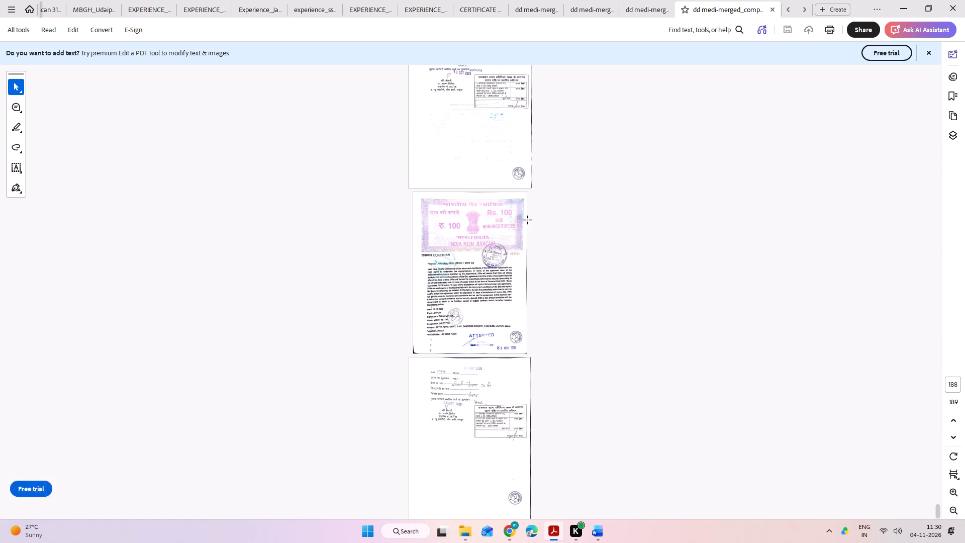
pyautogui.scroll(5, 528, 220)
pyautogui.scroll(4, 580, 253)
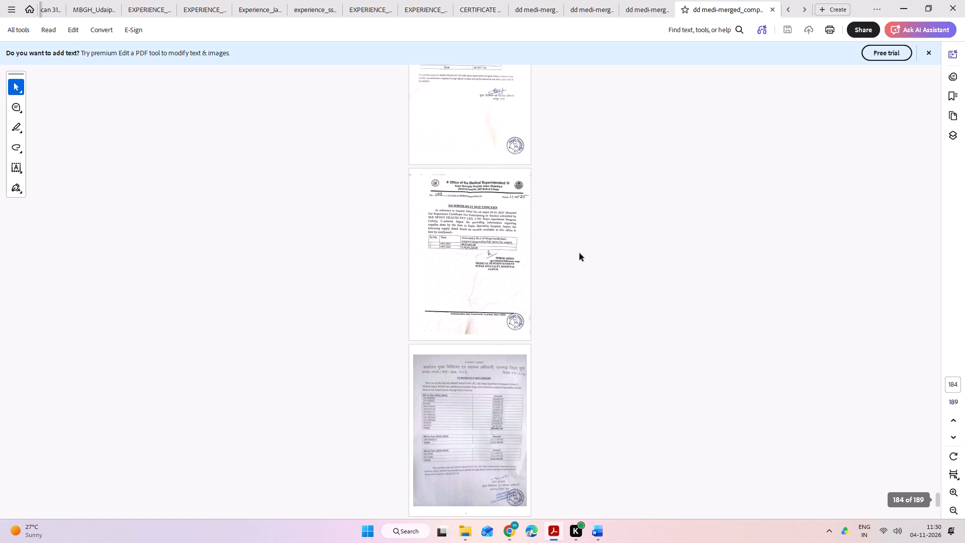
pyautogui.scroll(10, 580, 253)
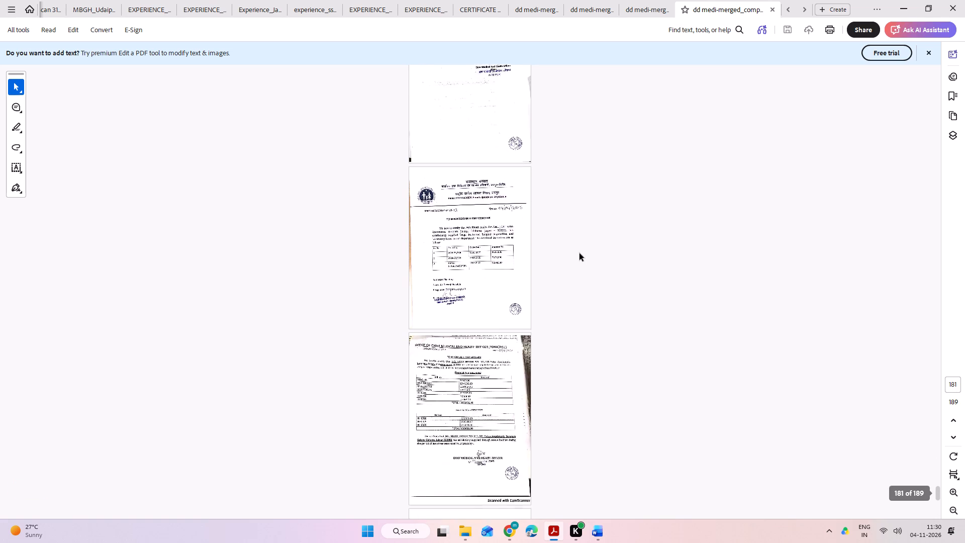
pyautogui.scroll(16, 580, 253)
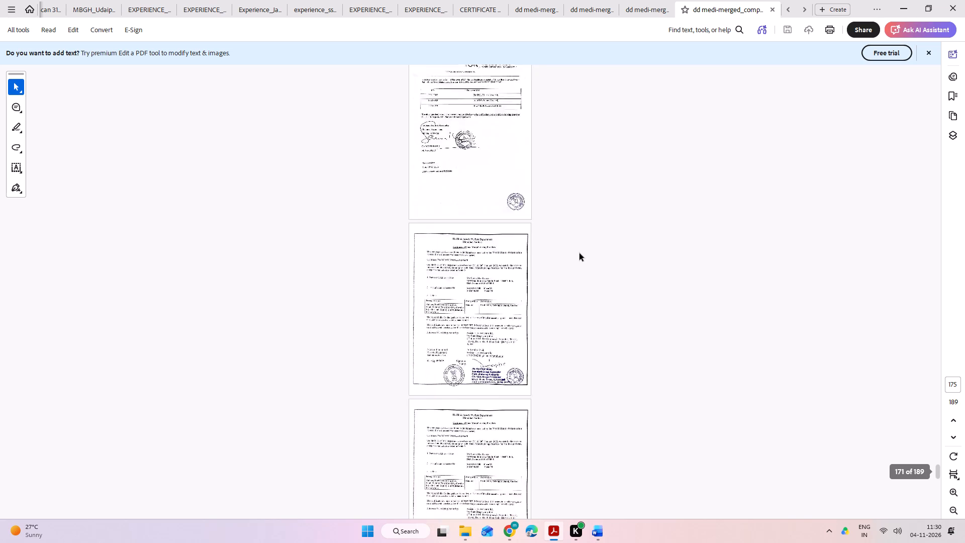
pyautogui.scroll(19, 580, 253)
pyautogui.scroll(12, 580, 253)
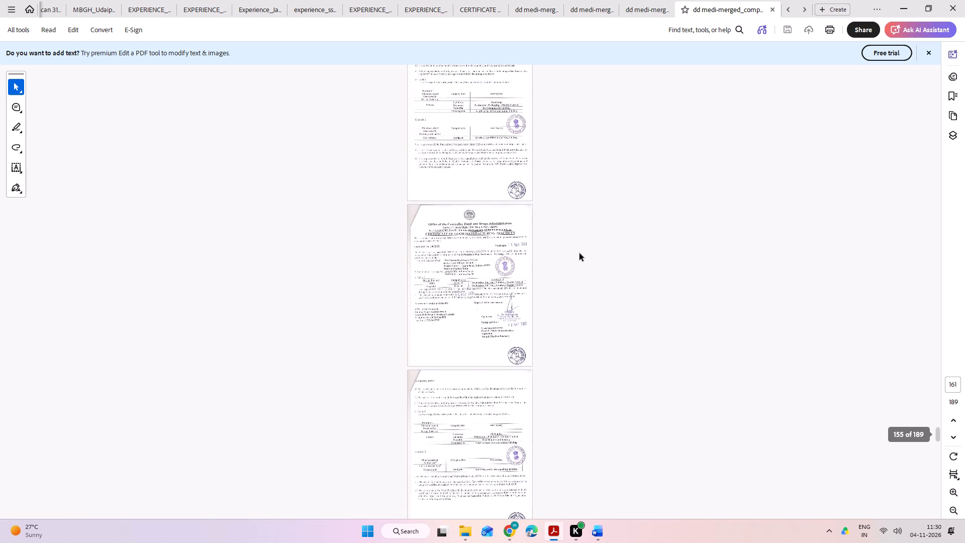
pyautogui.scroll(4, 580, 253)
pyautogui.click(813, 313)
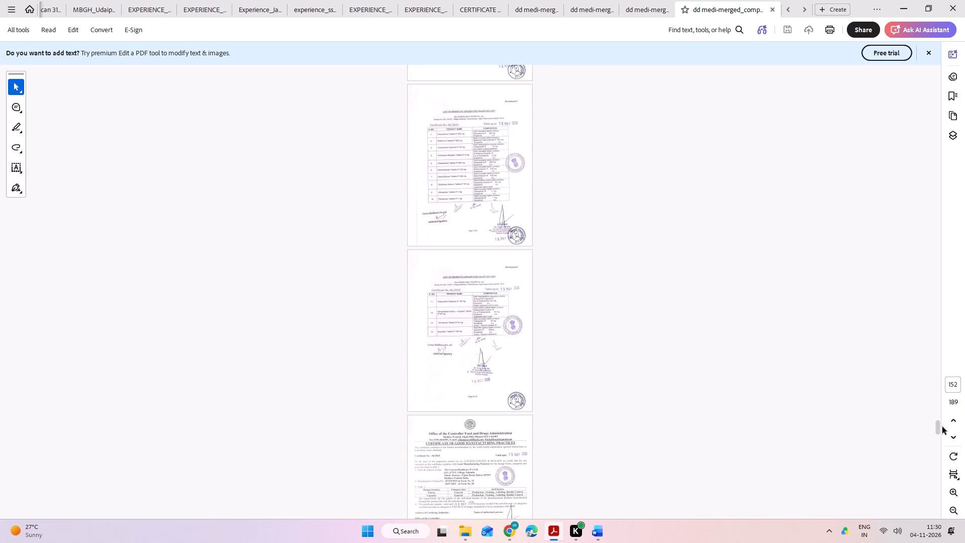
# Recheck the stamps on the licence pages, financial statements, turnover certificates and GST registration pages back to page 18.
pyautogui.moveTo(940, 428); pyautogui.dragTo(935, 295)
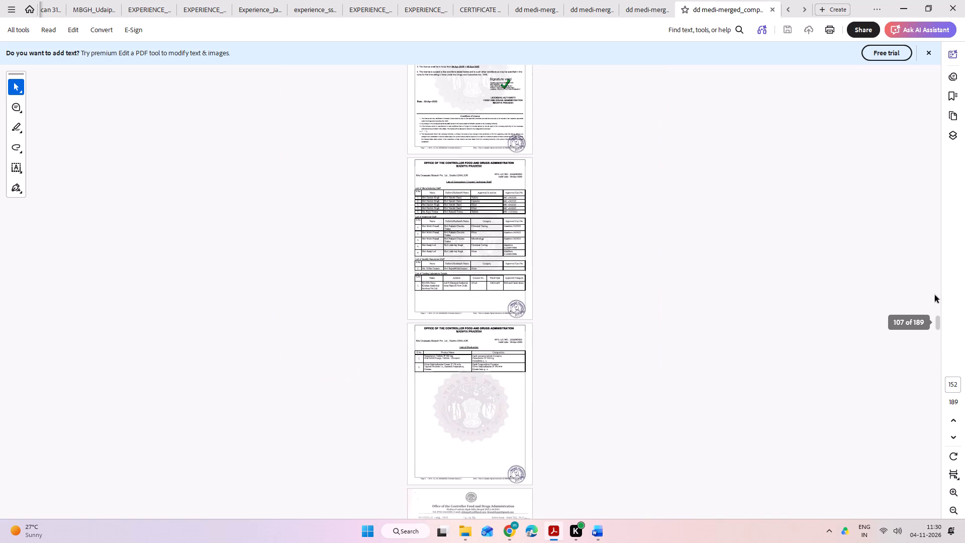
pyautogui.moveTo(935, 295); pyautogui.dragTo(937, 215)
pyautogui.scroll(6, 809, 289)
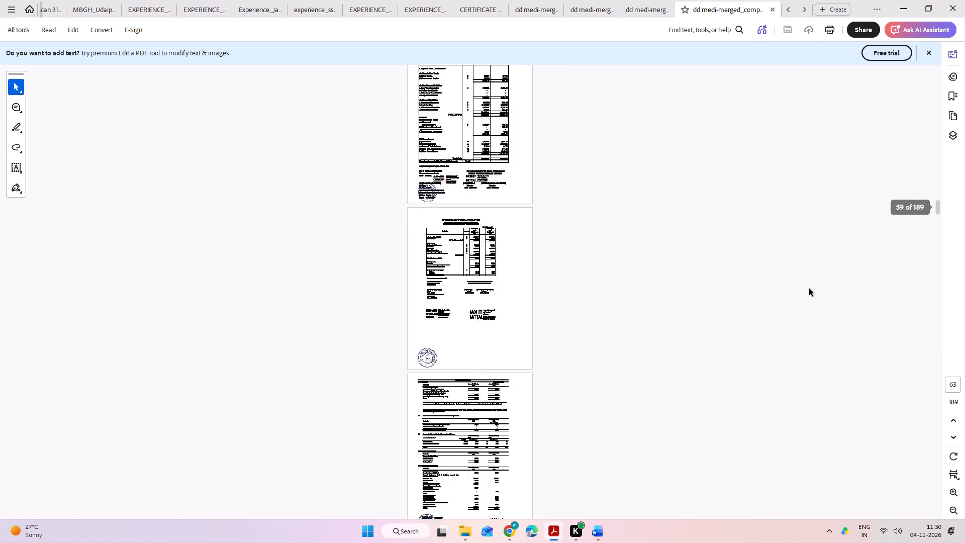
pyautogui.scroll(19, 809, 289)
pyautogui.scroll(2, 809, 289)
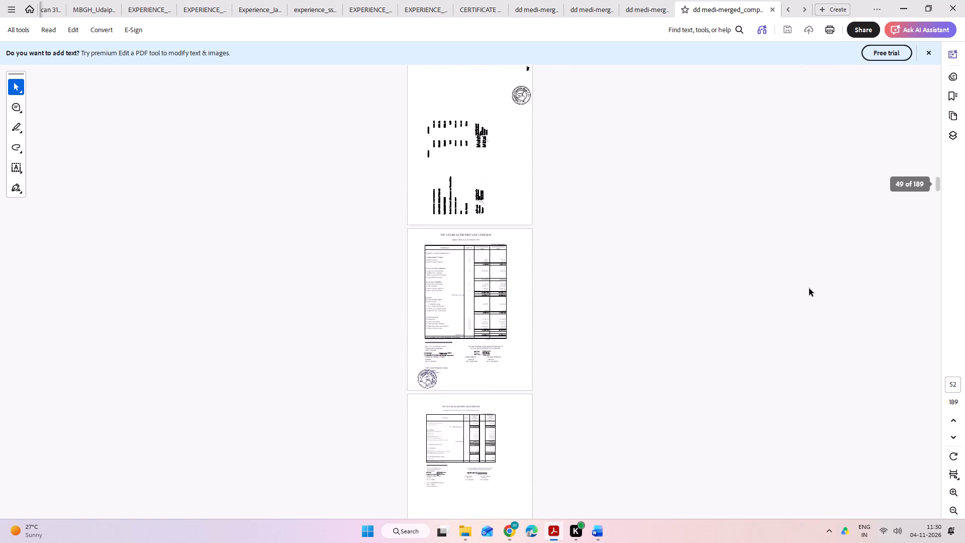
pyautogui.scroll(15, 809, 289)
pyautogui.scroll(7, 809, 289)
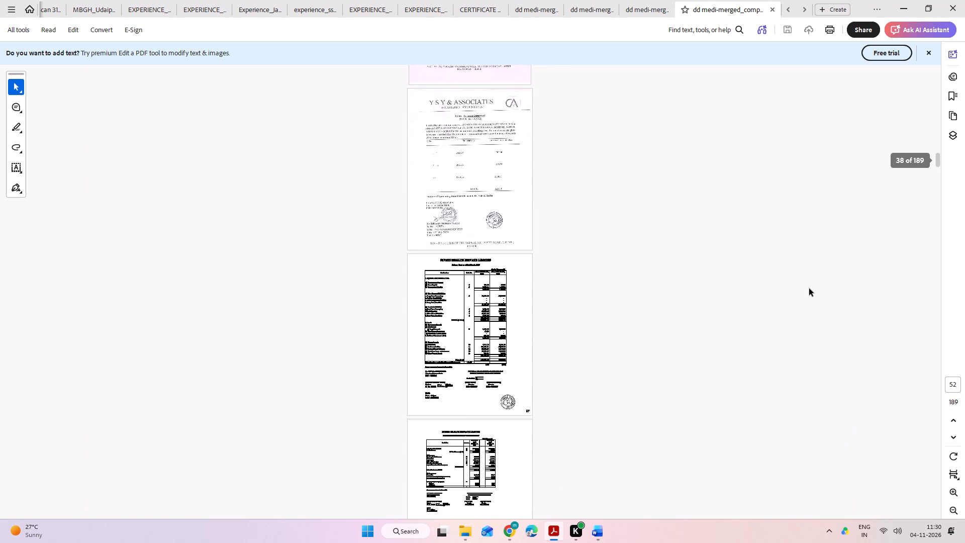
pyautogui.scroll(20, 809, 289)
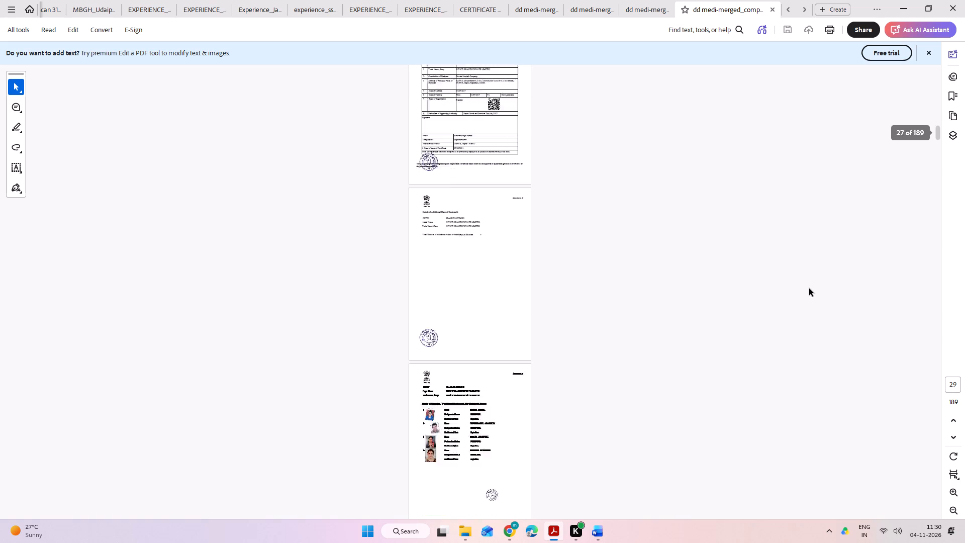
pyautogui.scroll(14, 809, 289)
# Stamp the GST compliance certificate on page 22 with the company signature, enlarged and placed in the blank area opposite the accountant's seal.
pyautogui.scroll(-4, 809, 289)
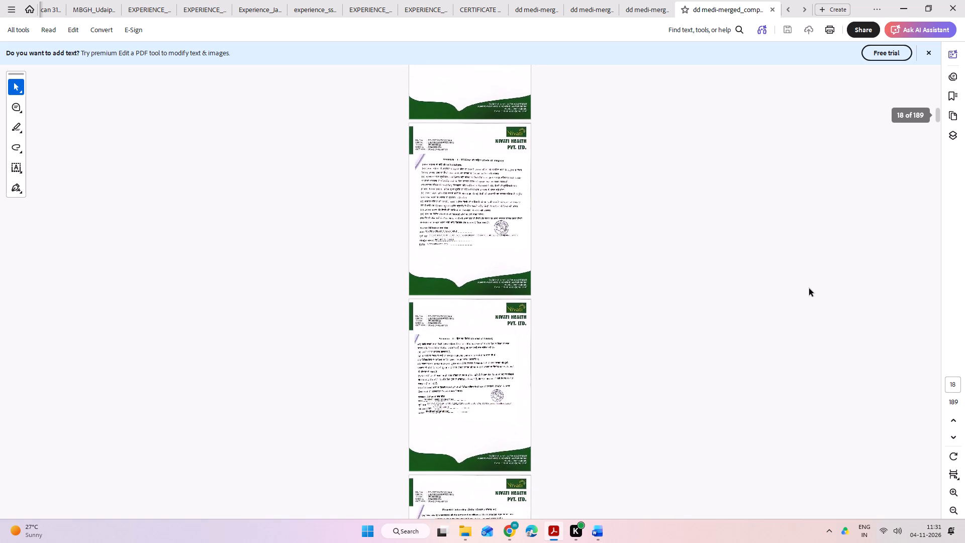
pyautogui.scroll(-4, 809, 289)
pyautogui.keyDown('ctrl'); pyautogui.scroll(5, 616, 308); pyautogui.keyUp('ctrl')
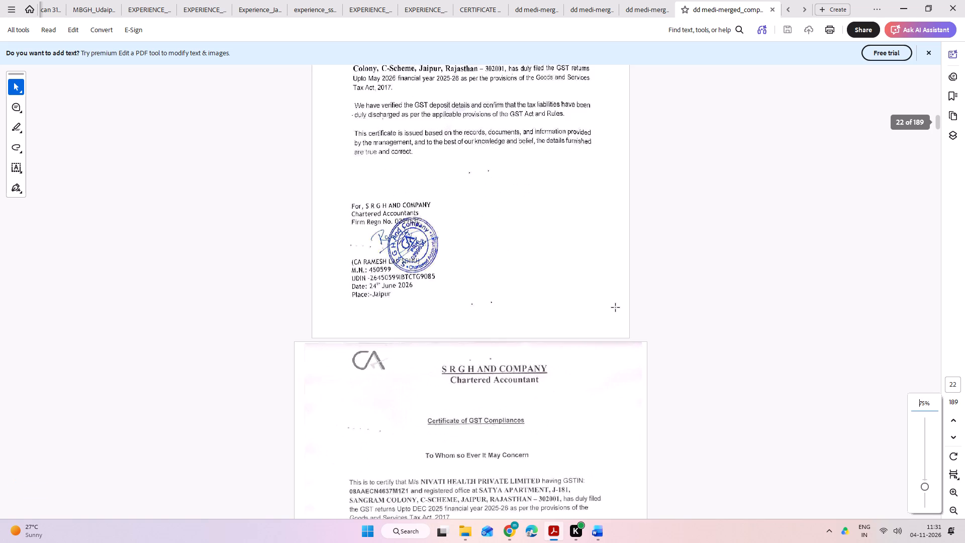
pyautogui.scroll(5, 688, 279)
pyautogui.scroll(-6, 688, 279)
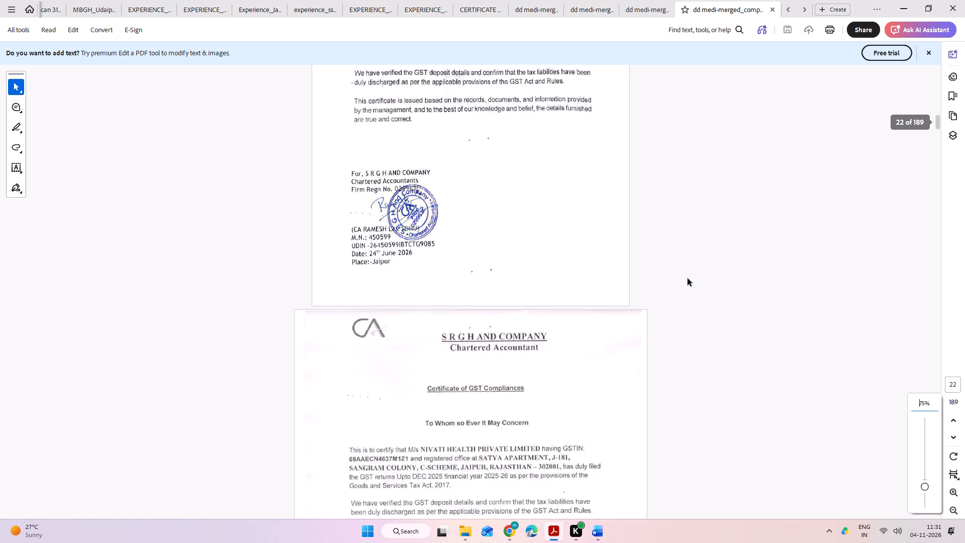
pyautogui.scroll(-8, 688, 279)
pyautogui.scroll(8, 688, 279)
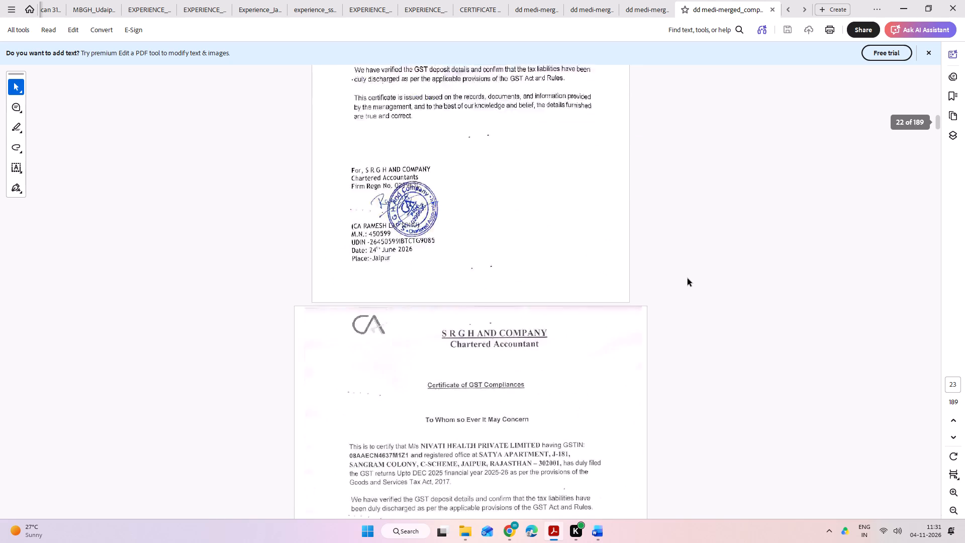
pyautogui.scroll(6, 688, 279)
pyautogui.scroll(-7, 688, 279)
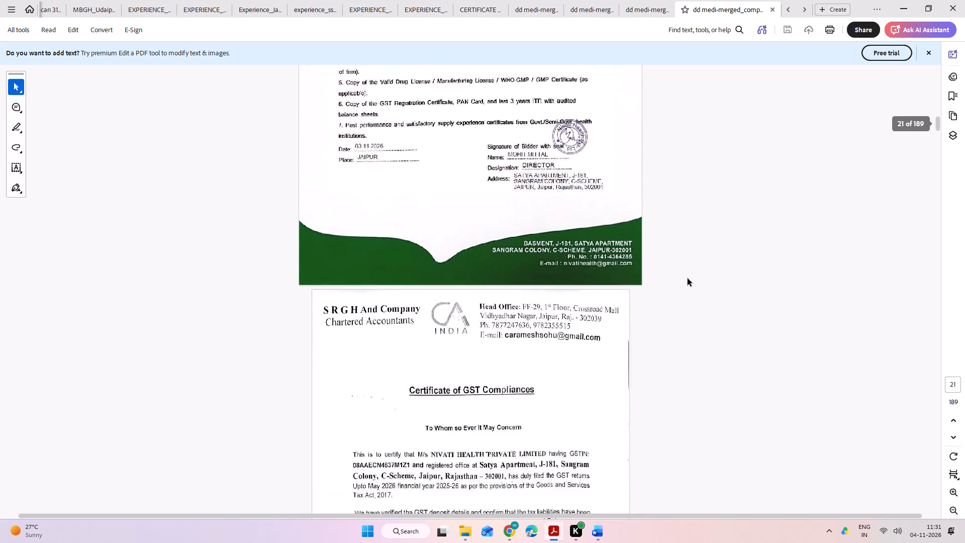
pyautogui.scroll(-1, 688, 279)
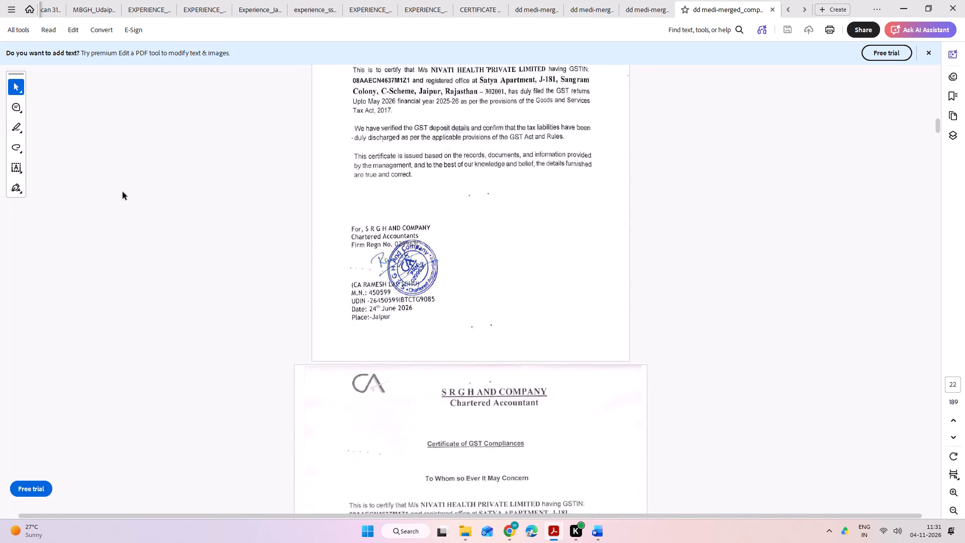
pyautogui.click(12, 190)
pyautogui.click(49, 225)
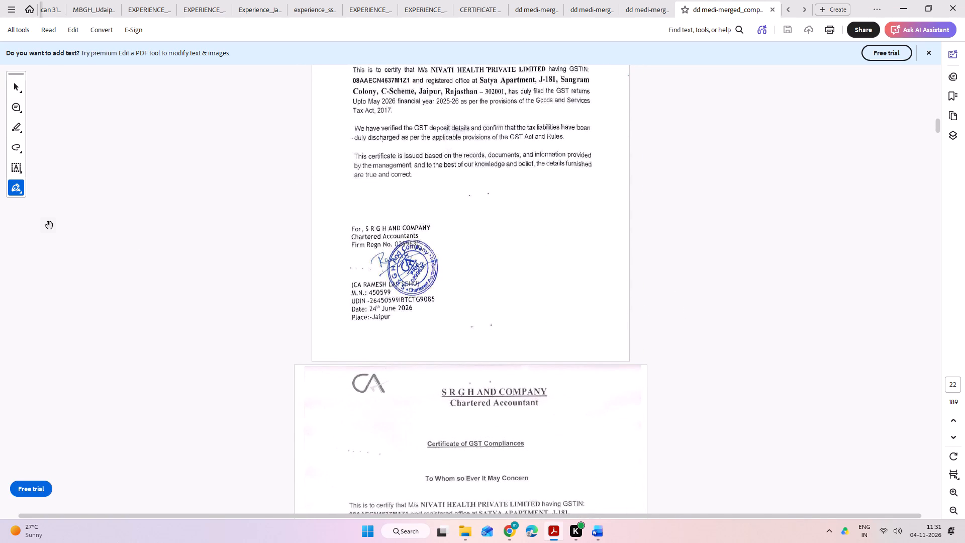
pyautogui.click(555, 293)
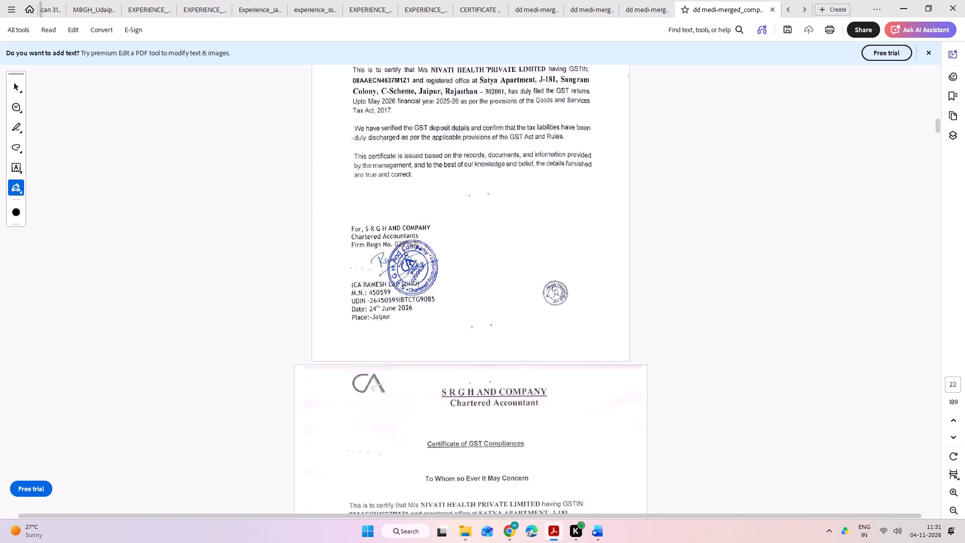
pyautogui.moveTo(572, 309); pyautogui.dragTo(590, 325)
pyautogui.moveTo(564, 306); pyautogui.dragTo(589, 311)
pyautogui.click(714, 276)
# Examine the undertakings on pages 20 and 21 for missing stamps and unfilled blanks, and switch to adding text on page 21.
pyautogui.scroll(-4, 714, 276)
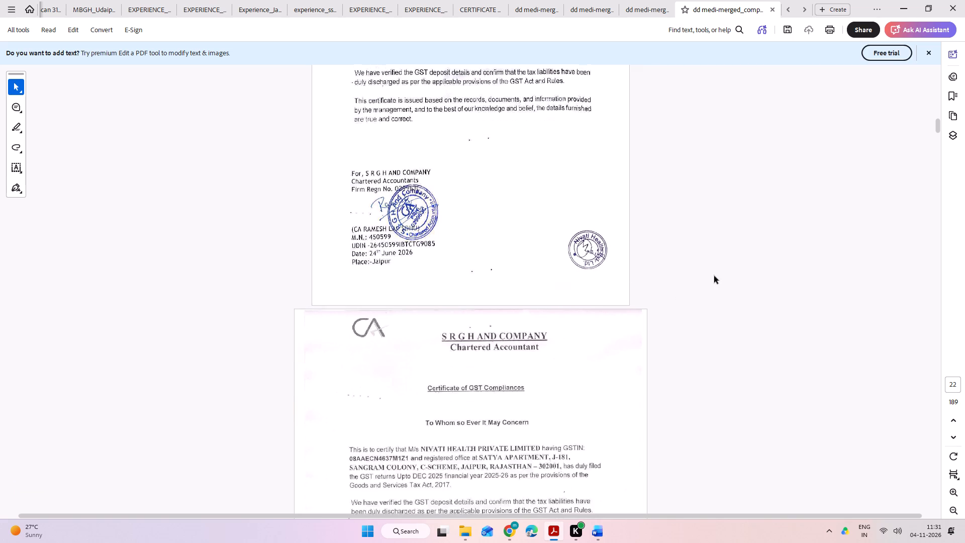
pyautogui.scroll(-1, 714, 276)
pyautogui.scroll(16, 714, 276)
pyautogui.scroll(-2, 714, 276)
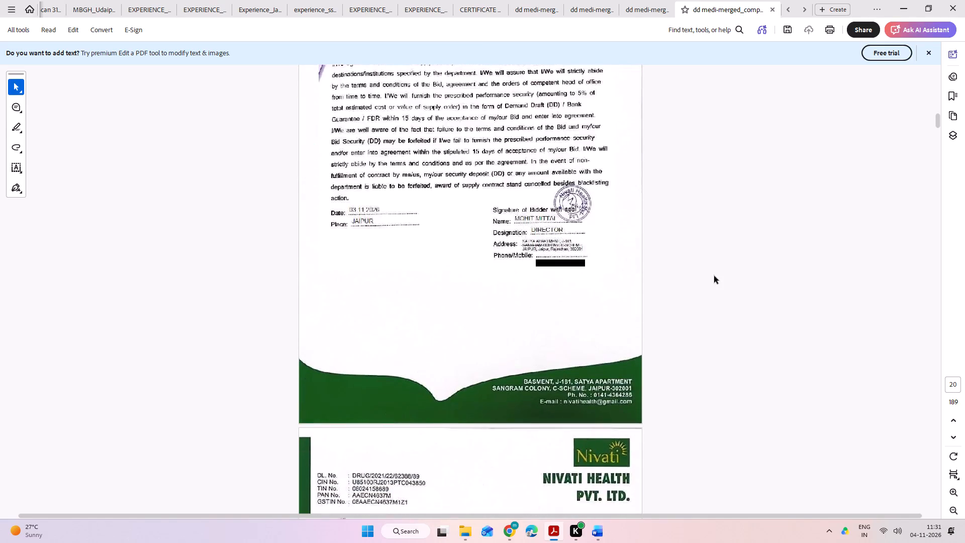
pyautogui.scroll(-2, 714, 276)
pyautogui.keyDown('ctrl'); pyautogui.scroll(2, 714, 276); pyautogui.keyUp('ctrl')
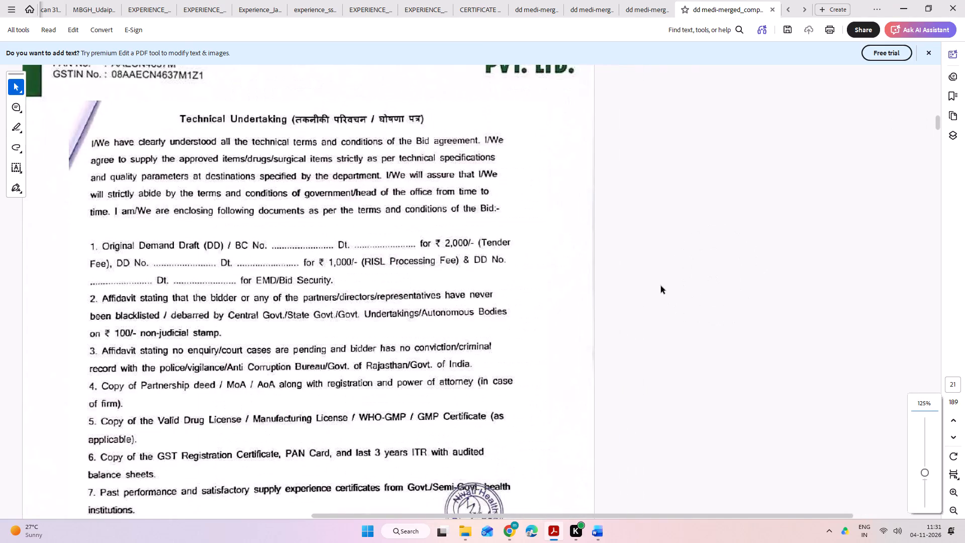
pyautogui.keyDown('shift'); pyautogui.scroll(4, 661, 286); pyautogui.keyUp('shift')
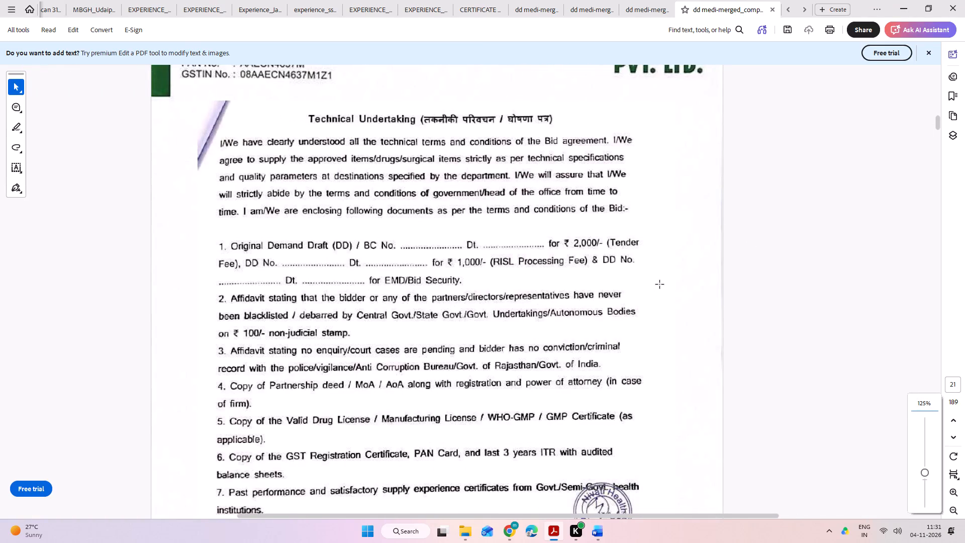
pyautogui.keyDown('ctrl'); pyautogui.scroll(-1, 660, 285); pyautogui.keyUp('ctrl')
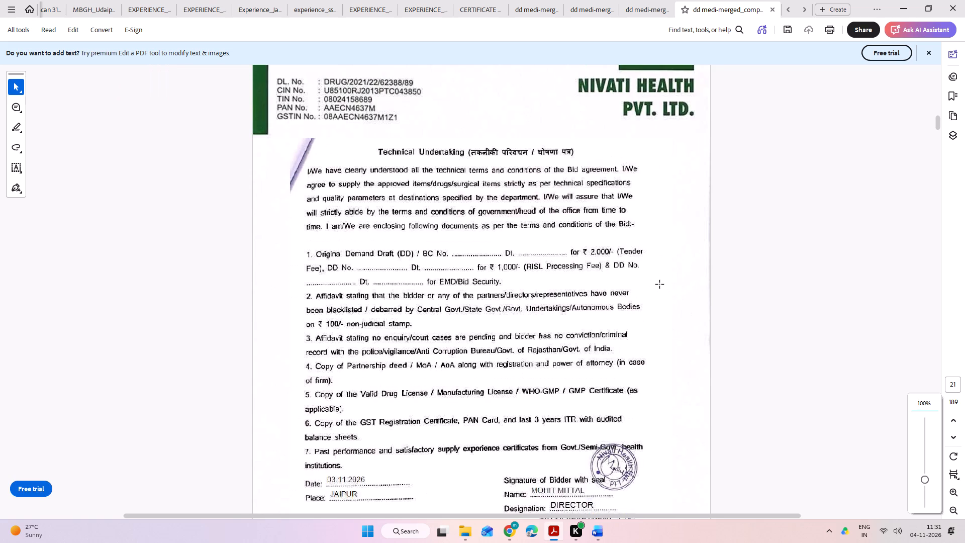
pyautogui.click(805, 262)
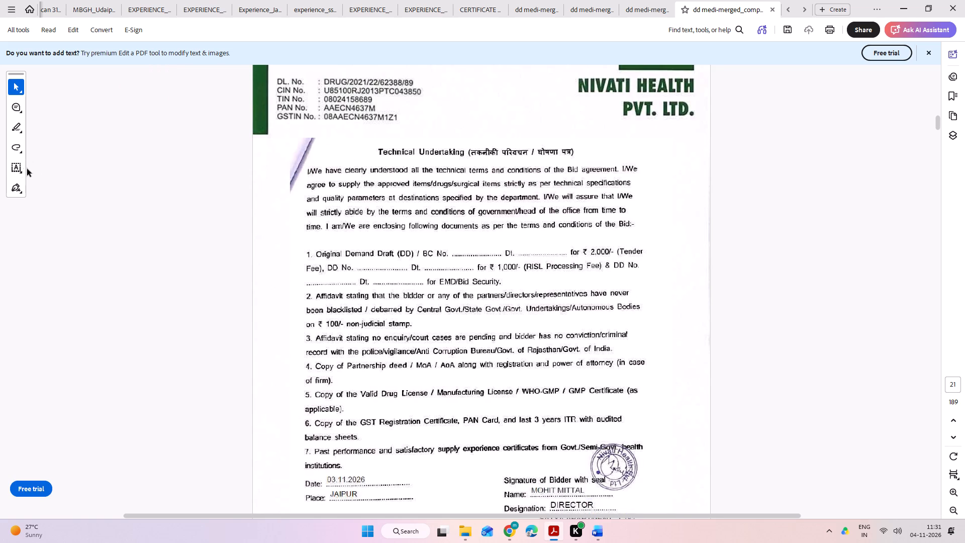
pyautogui.click(22, 170)
pyautogui.click(44, 171)
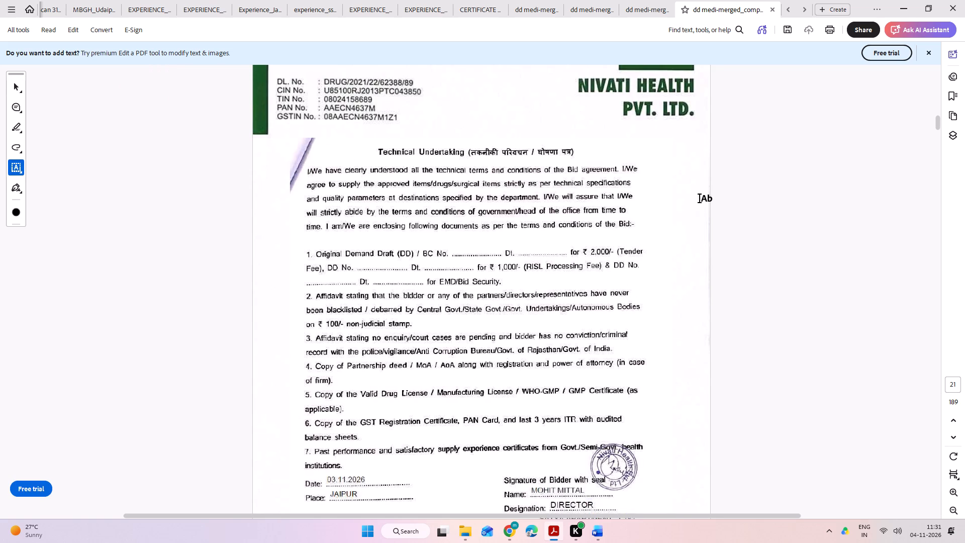
pyautogui.scroll(5, 729, 202)
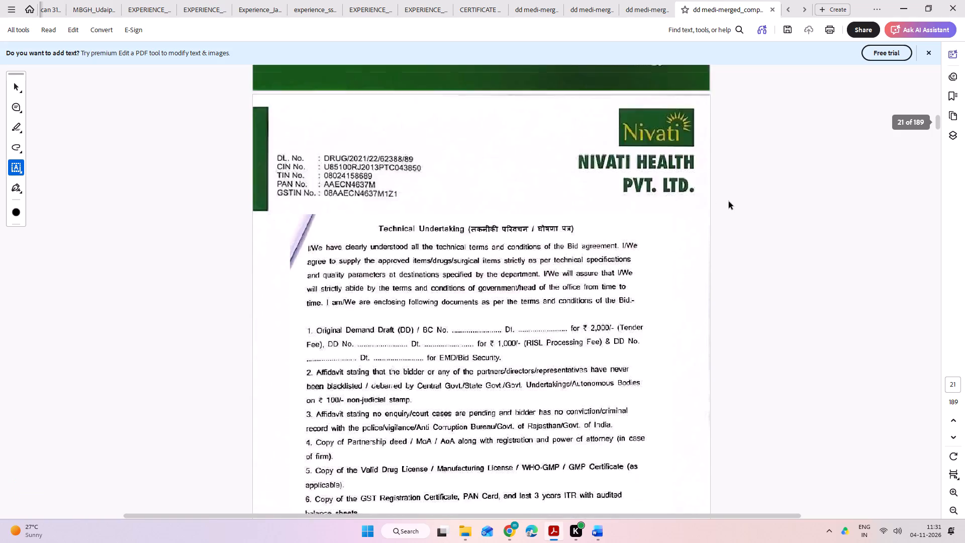
pyautogui.scroll(-5, 729, 202)
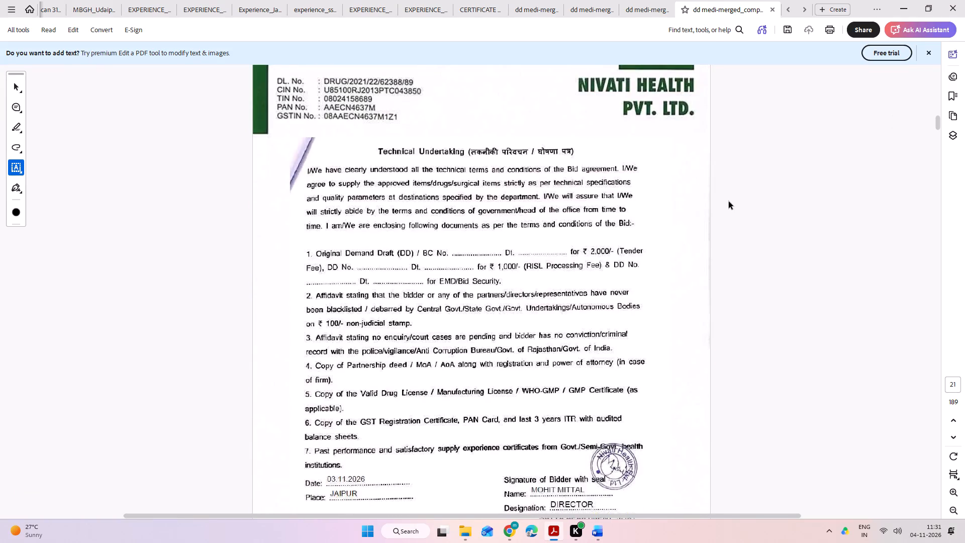
pyautogui.scroll(5, 817, 231)
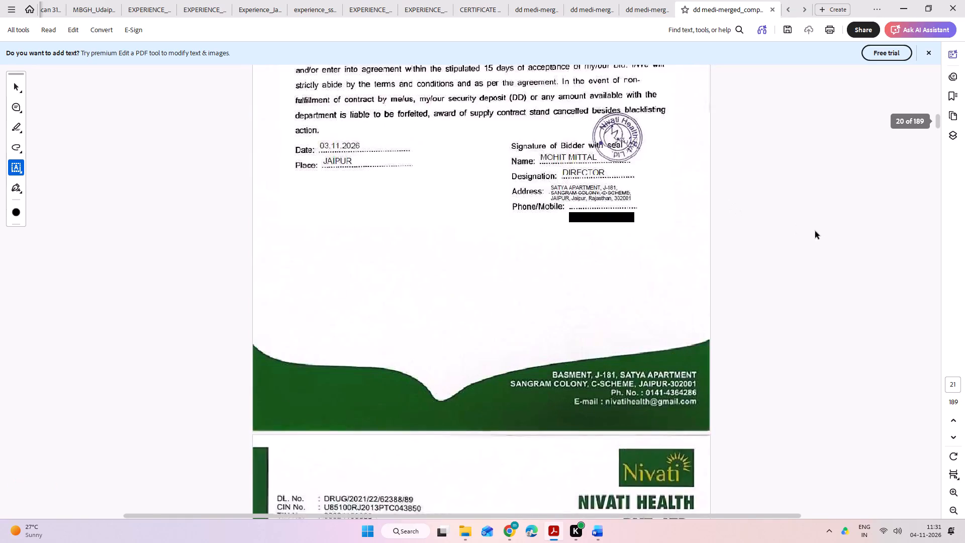
pyautogui.scroll(-6, 800, 232)
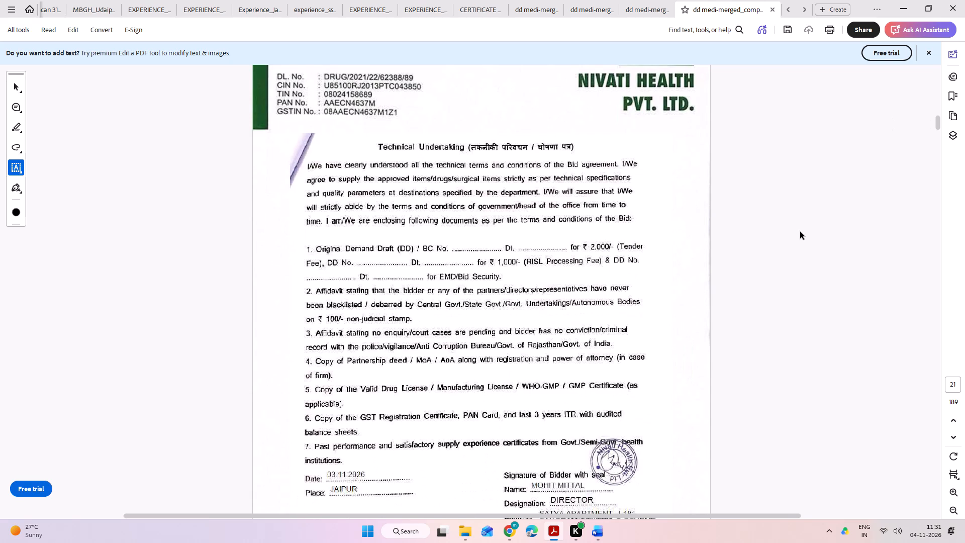
# Print only the current page, the technical undertaking on page 21, in grayscale with the printer's colour mode set to Greyscale.
pyautogui.hotkey('ctrl', 'p')
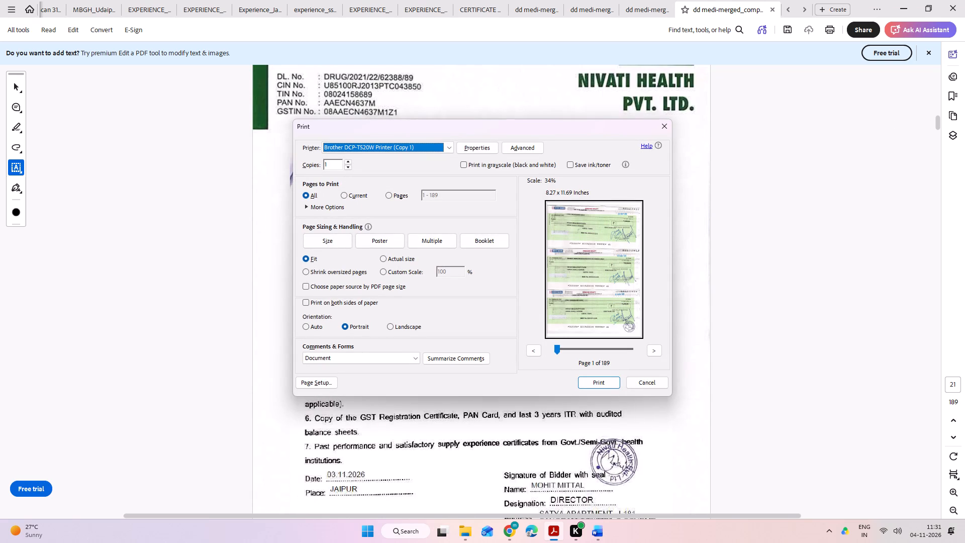
pyautogui.click(351, 193)
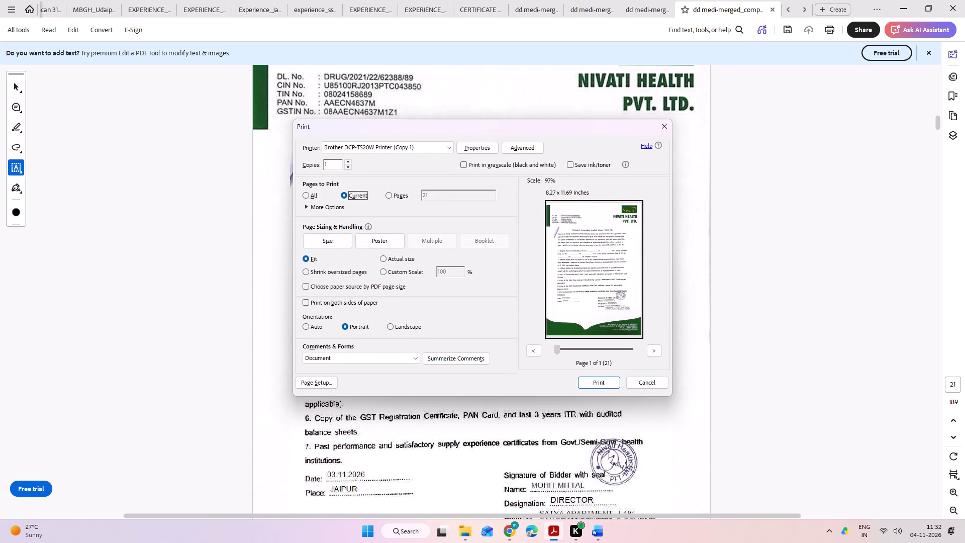
pyautogui.click(465, 164)
pyautogui.click(478, 147)
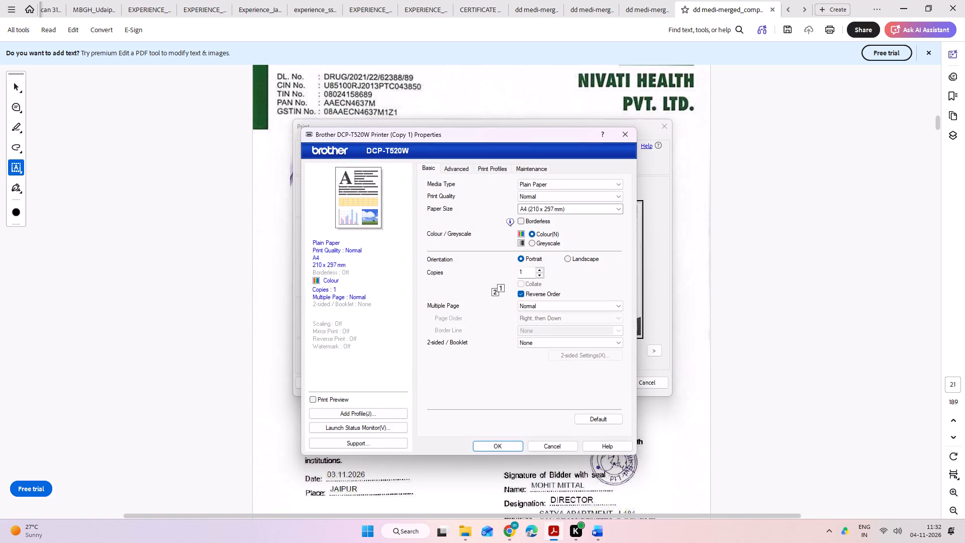
pyautogui.click(531, 240)
pyautogui.click(503, 447)
pyautogui.click(600, 387)
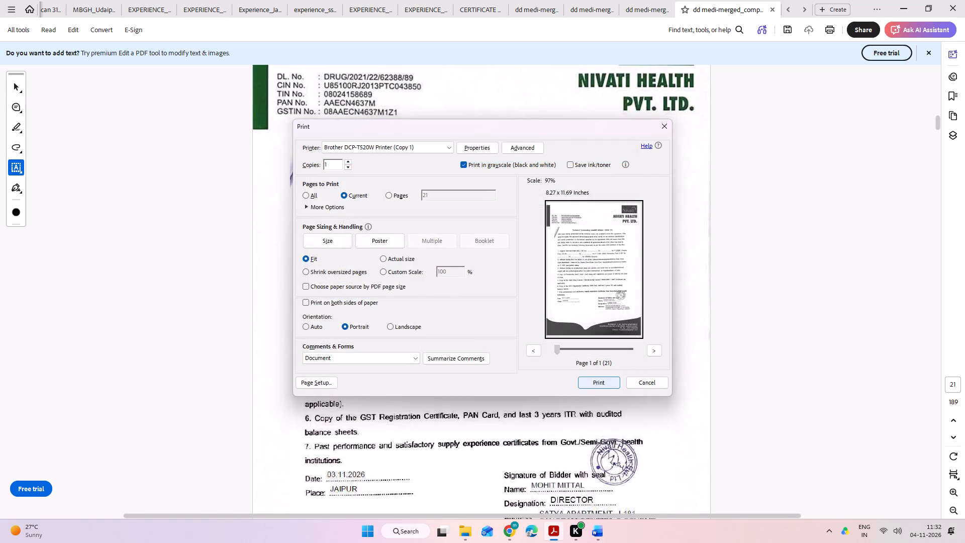
# Print only page 1 of the document, the page with the demand draft copies.
pyautogui.click(551, 264)
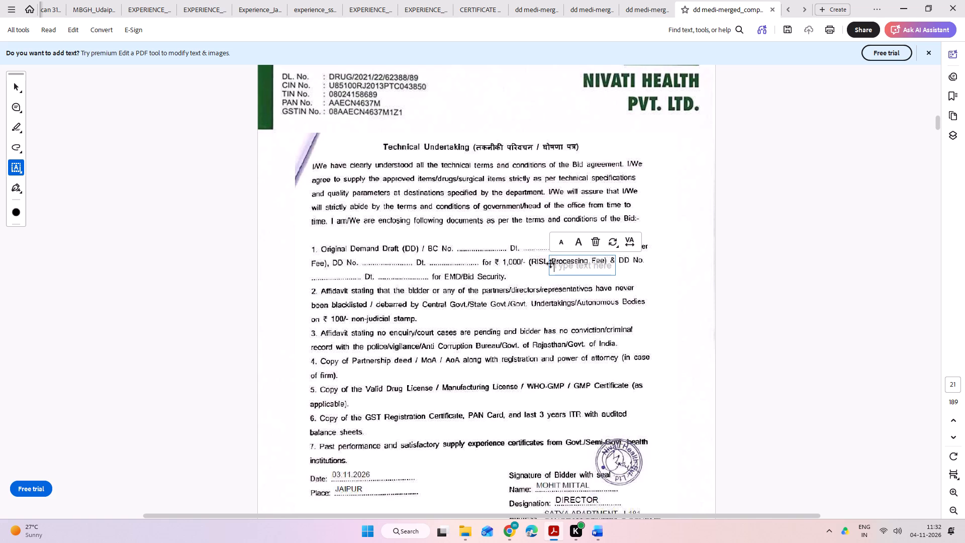
pyautogui.hotkey('ctrl', 'p')
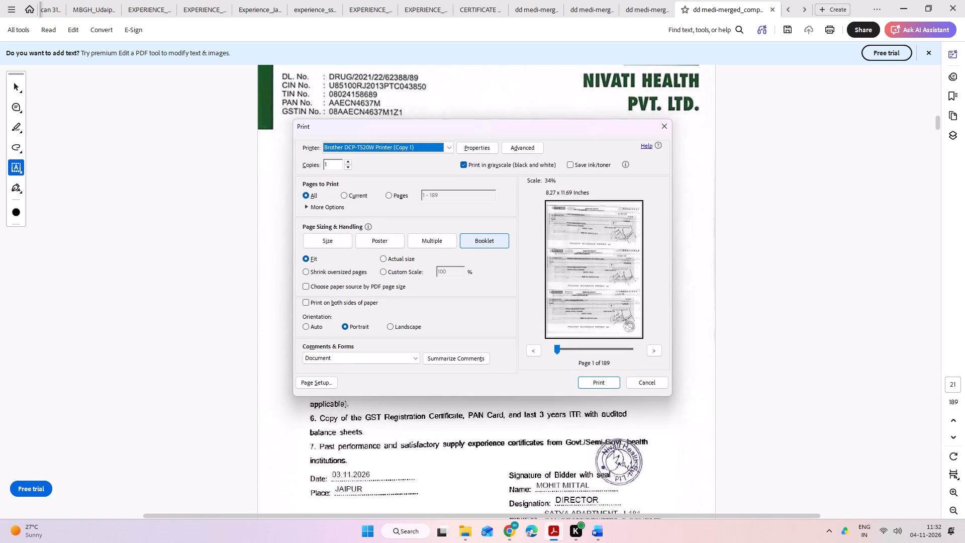
pyautogui.doubleClick(451, 195)
pyautogui.click(400, 195)
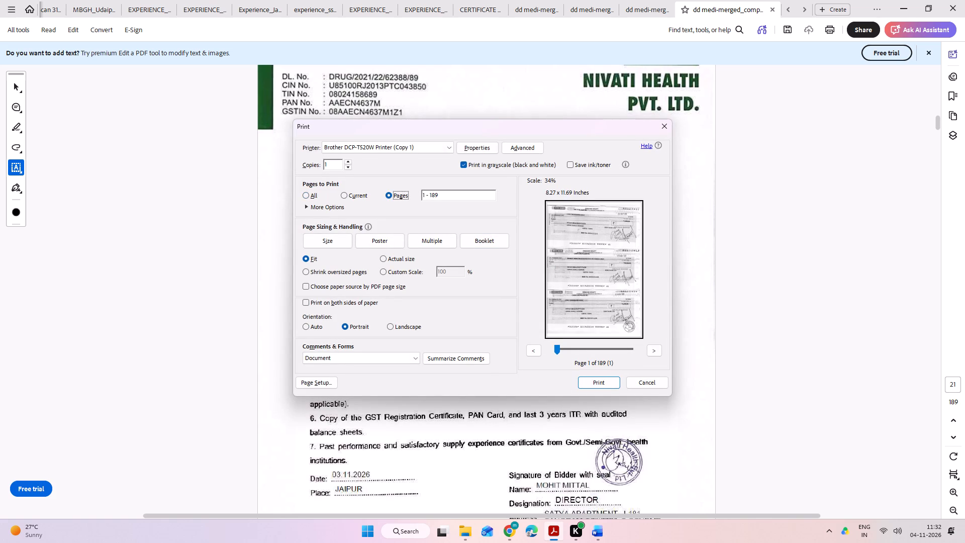
pyautogui.tripleClick(450, 193)
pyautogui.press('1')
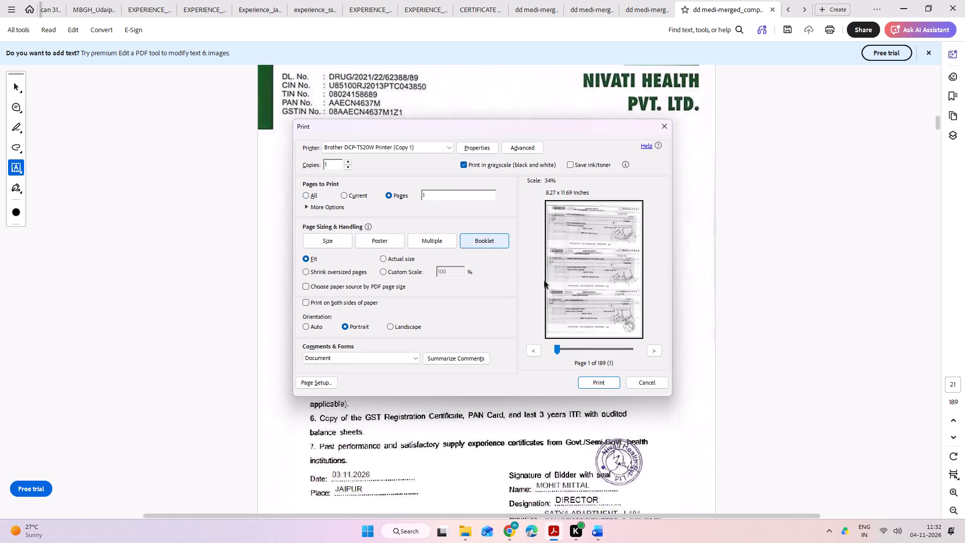
pyautogui.click(588, 382)
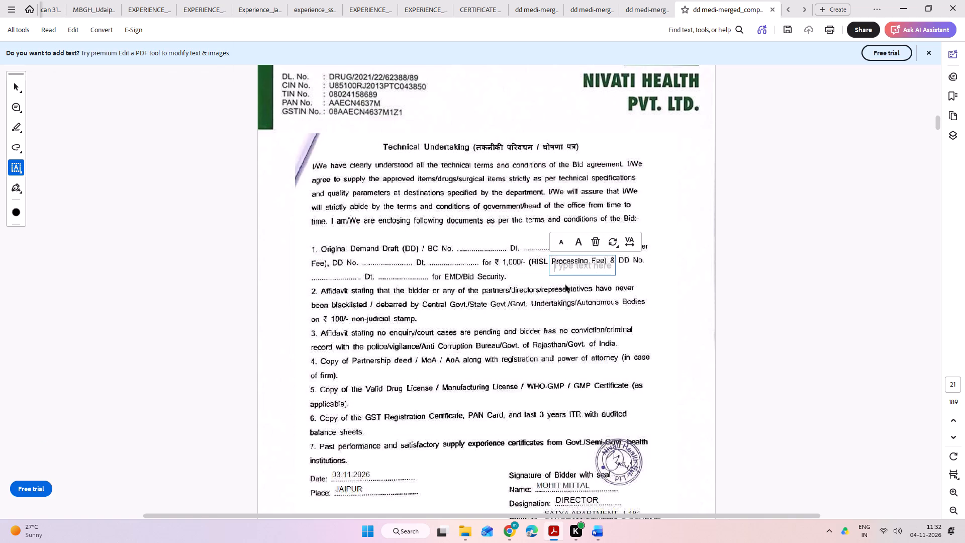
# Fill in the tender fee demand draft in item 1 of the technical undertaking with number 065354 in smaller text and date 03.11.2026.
pyautogui.moveTo(560, 272); pyautogui.dragTo(463, 248)
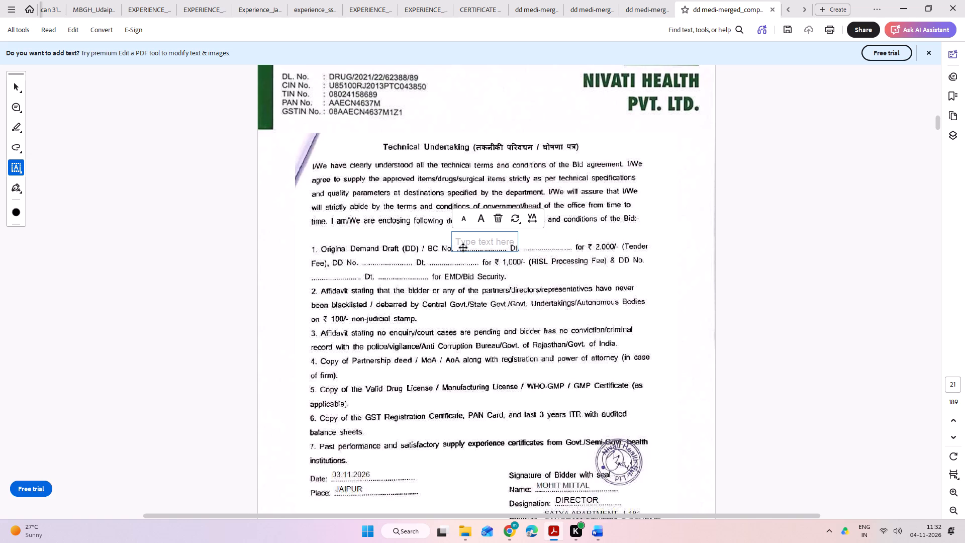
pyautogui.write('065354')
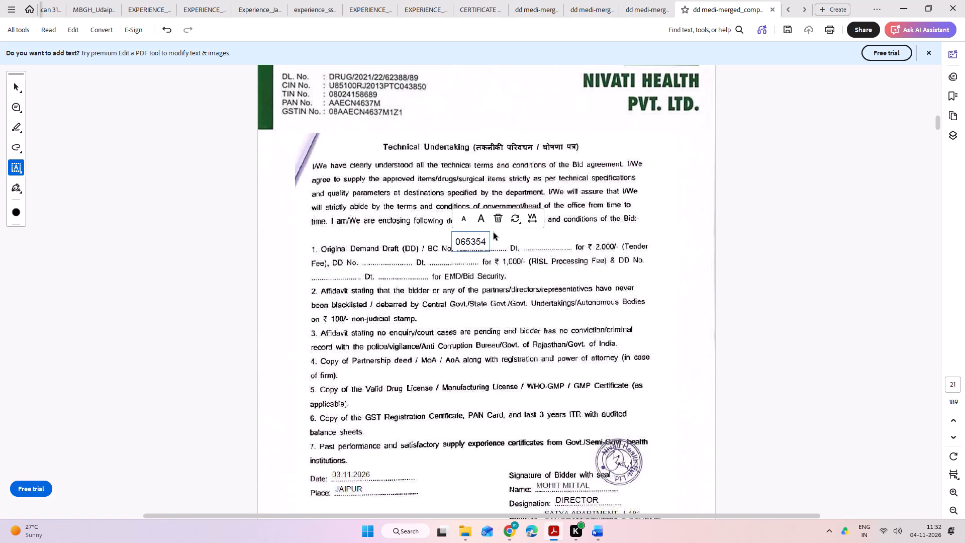
pyautogui.click(464, 225)
pyautogui.moveTo(480, 249); pyautogui.dragTo(492, 251)
pyautogui.click(536, 247)
pyautogui.click(529, 245)
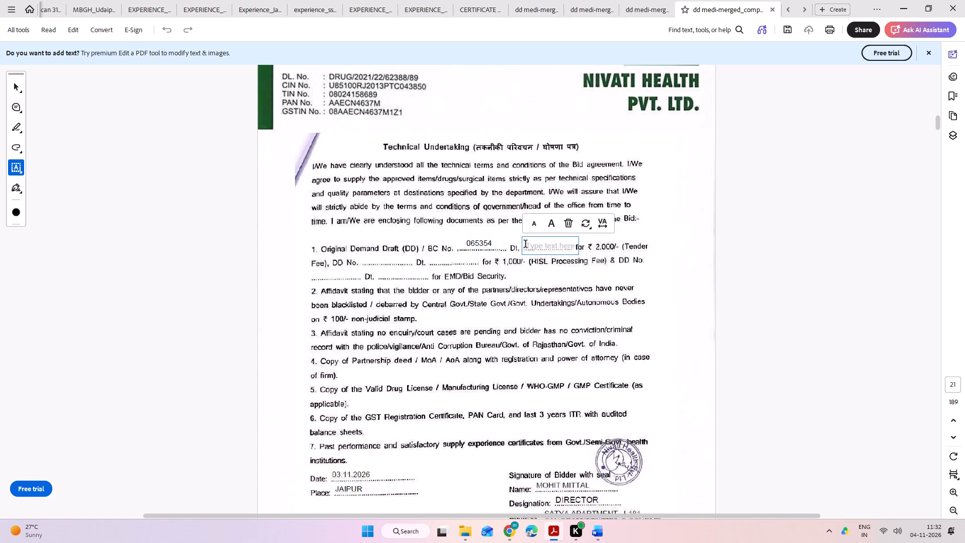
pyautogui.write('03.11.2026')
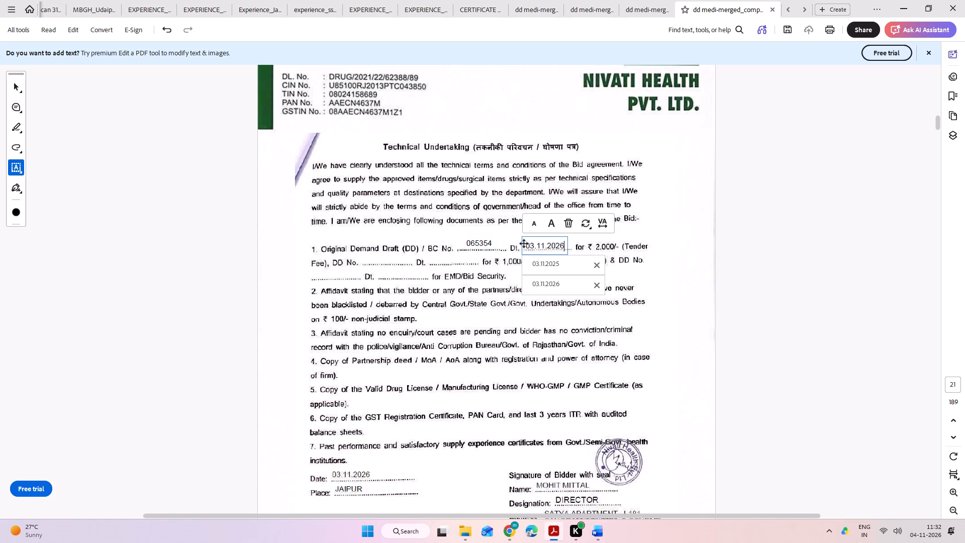
pyautogui.click(422, 271)
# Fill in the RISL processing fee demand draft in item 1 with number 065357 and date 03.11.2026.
pyautogui.click(356, 253)
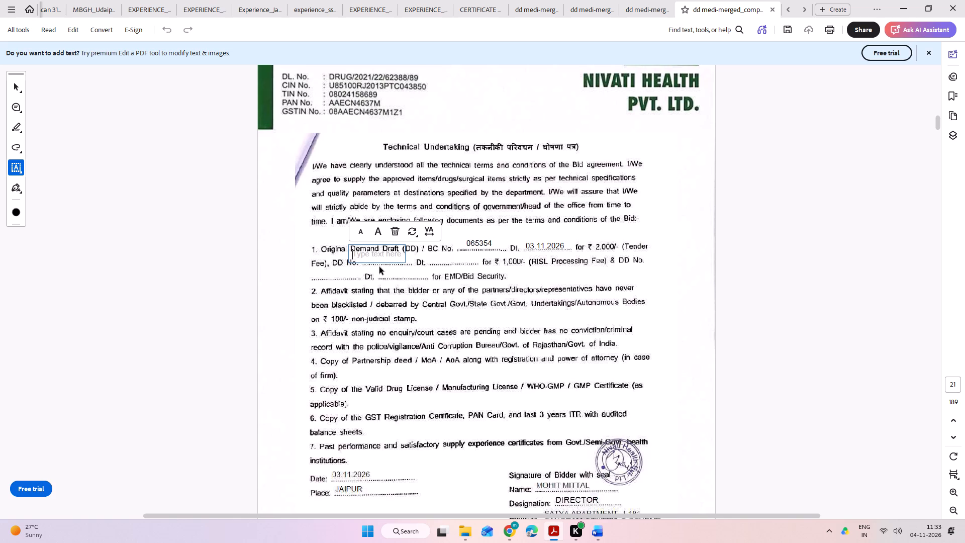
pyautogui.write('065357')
pyautogui.moveTo(373, 262); pyautogui.dragTo(397, 269)
pyautogui.click(436, 262)
pyautogui.click(437, 256)
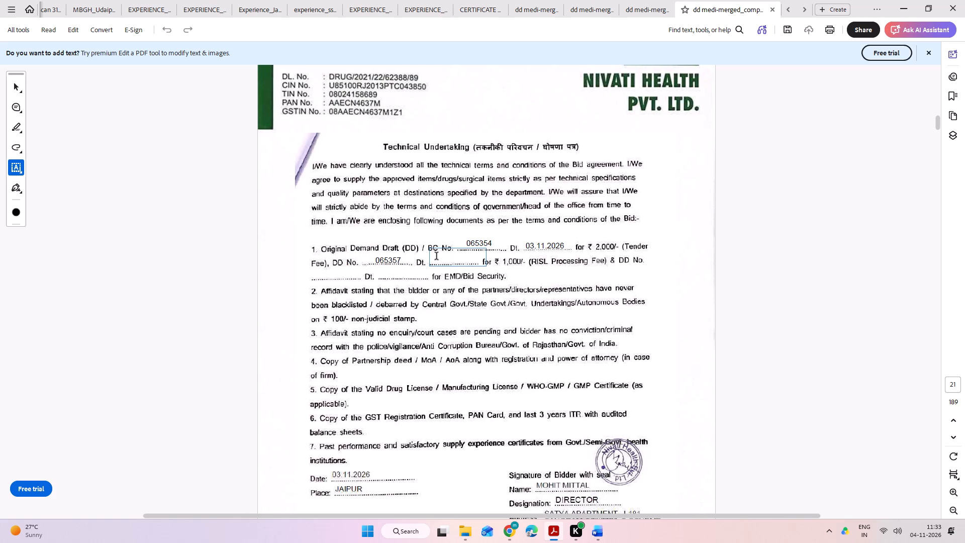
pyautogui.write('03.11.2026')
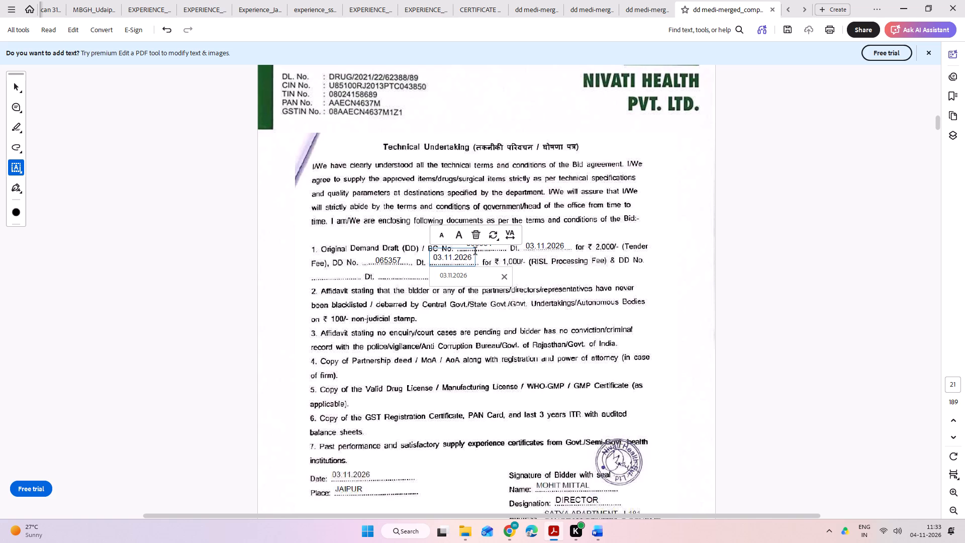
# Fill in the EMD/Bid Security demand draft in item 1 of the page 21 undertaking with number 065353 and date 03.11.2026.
pyautogui.click(474, 253)
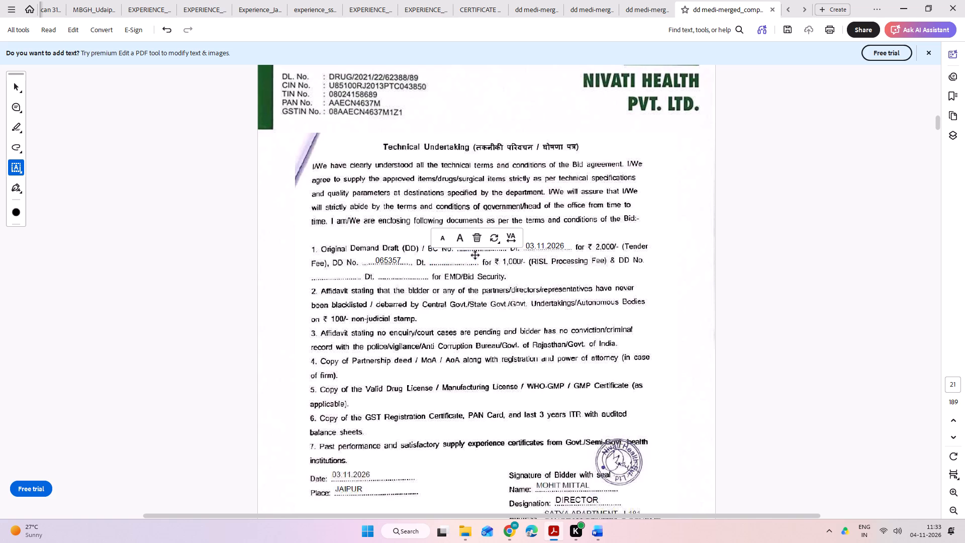
pyautogui.click(655, 307)
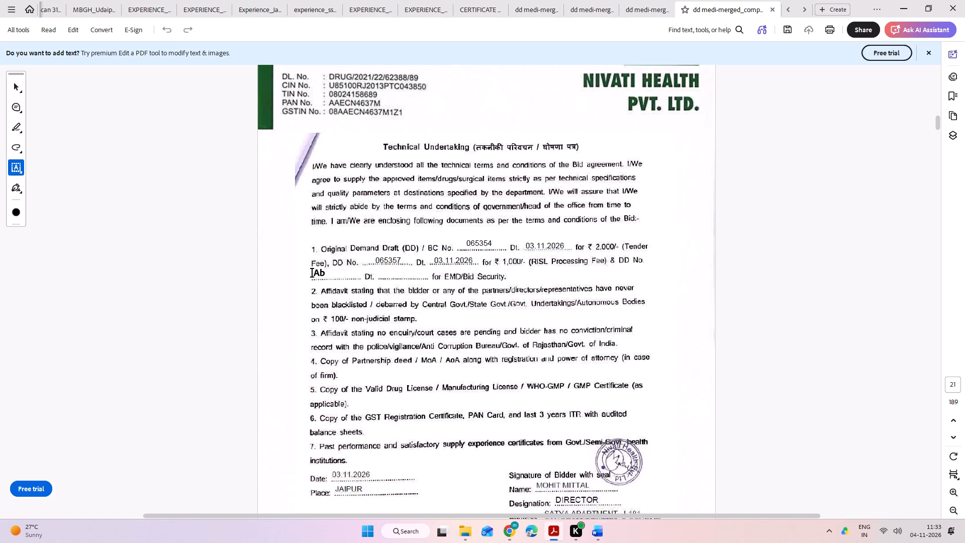
pyautogui.click(314, 273)
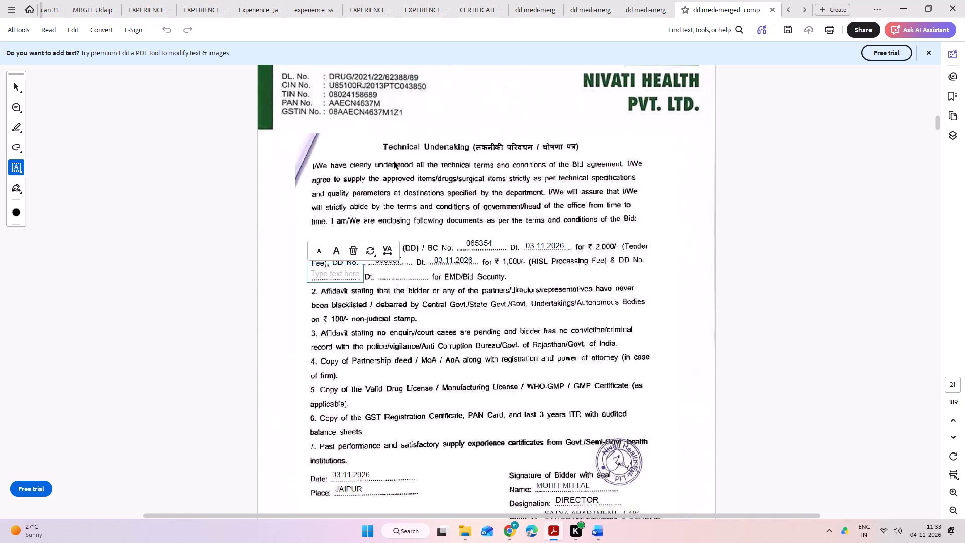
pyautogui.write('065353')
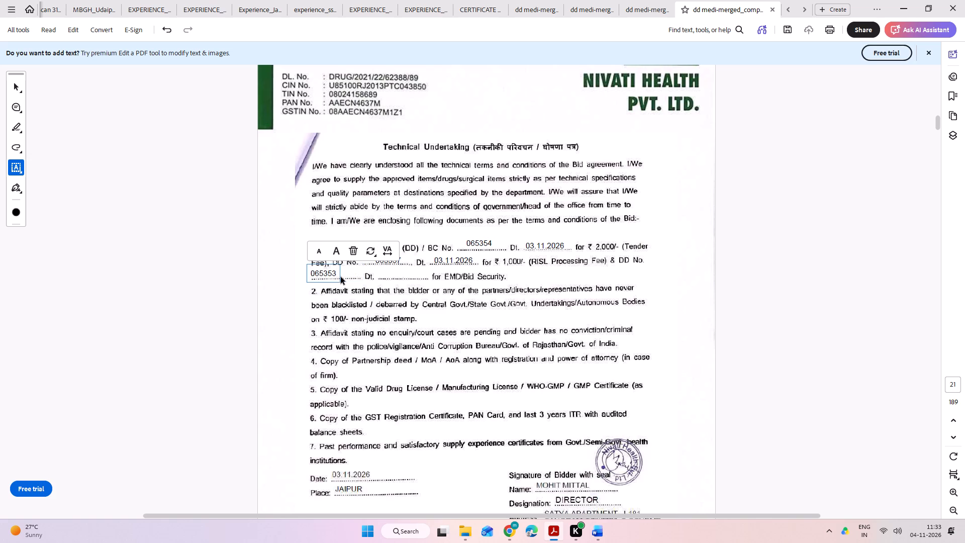
pyautogui.moveTo(336, 271); pyautogui.dragTo(347, 274)
pyautogui.click(417, 281)
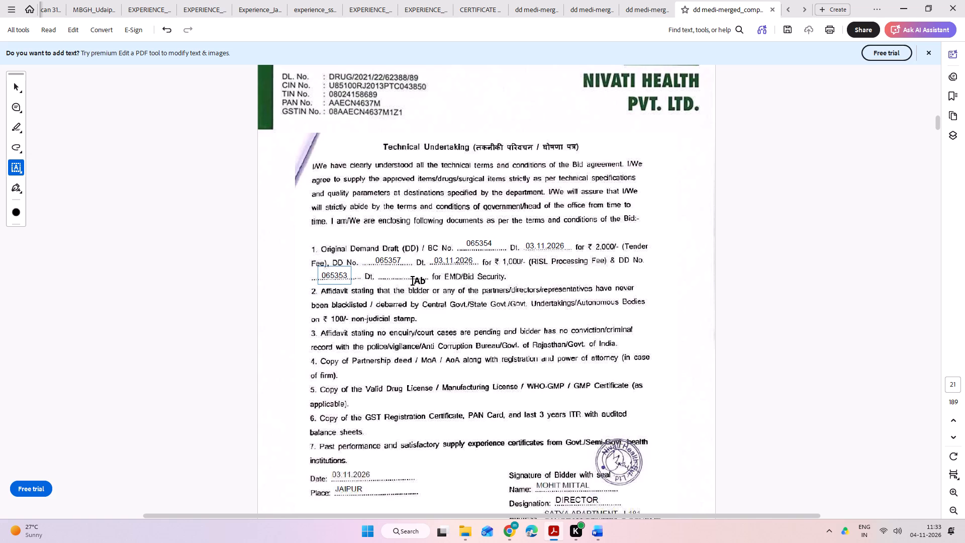
pyautogui.click(386, 272)
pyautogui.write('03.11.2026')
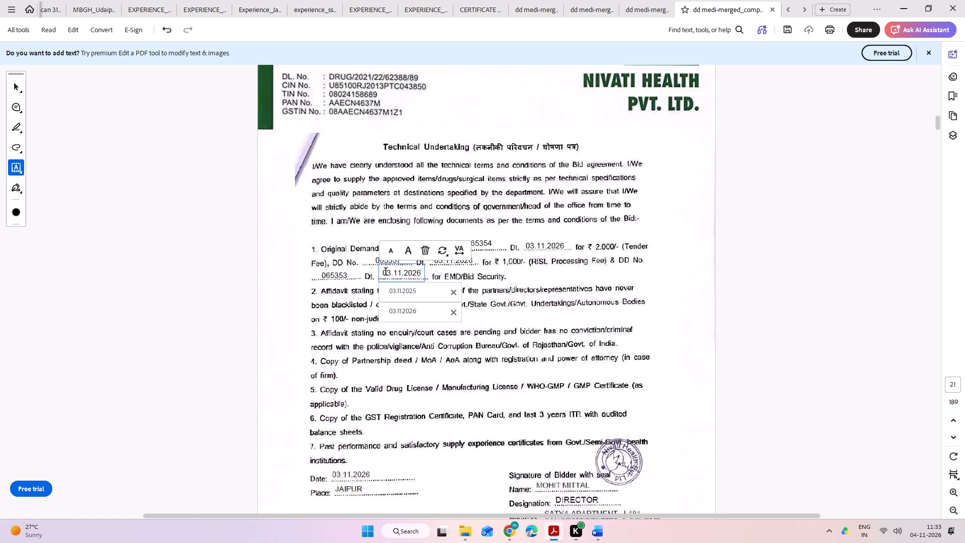
pyautogui.click(713, 279)
# Review the pages from the technical undertaking on page 21 back to the opening pages of the document.
pyautogui.scroll(-3, 713, 279)
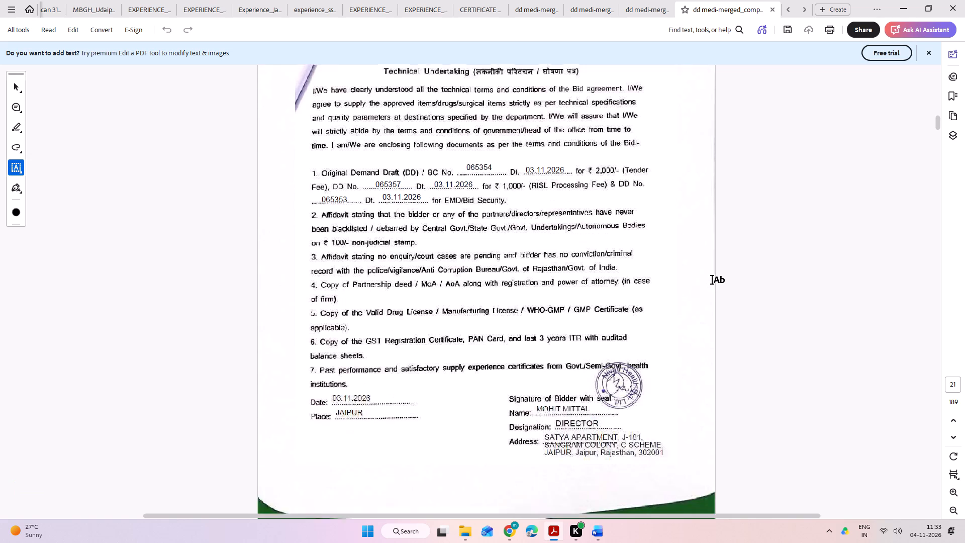
pyautogui.scroll(14, 713, 279)
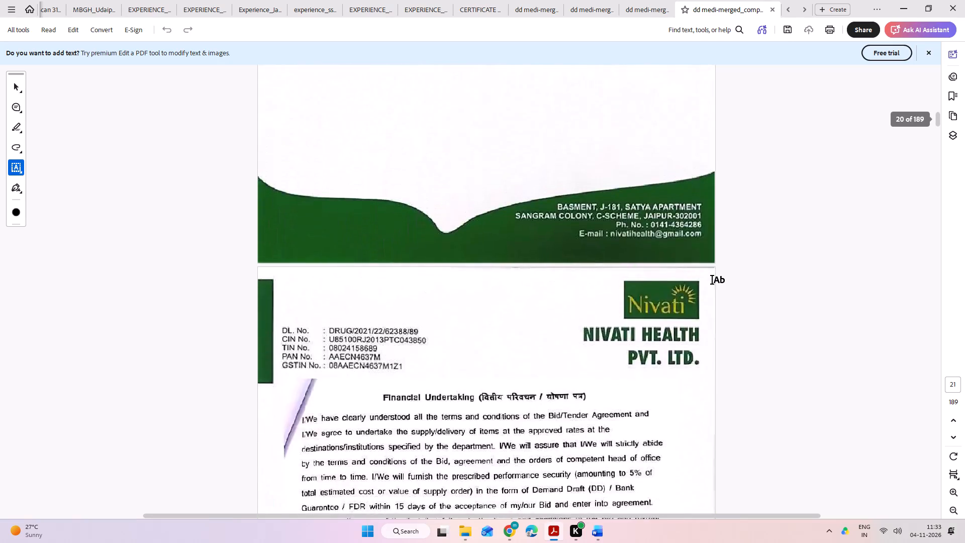
pyautogui.scroll(14, 713, 279)
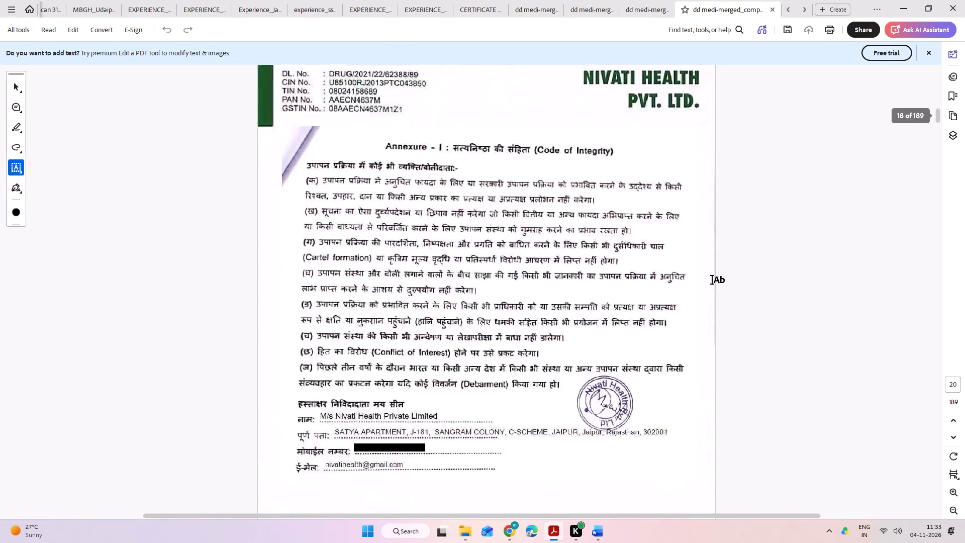
pyautogui.scroll(4, 713, 279)
pyautogui.click(727, 277)
pyautogui.press('pageup')
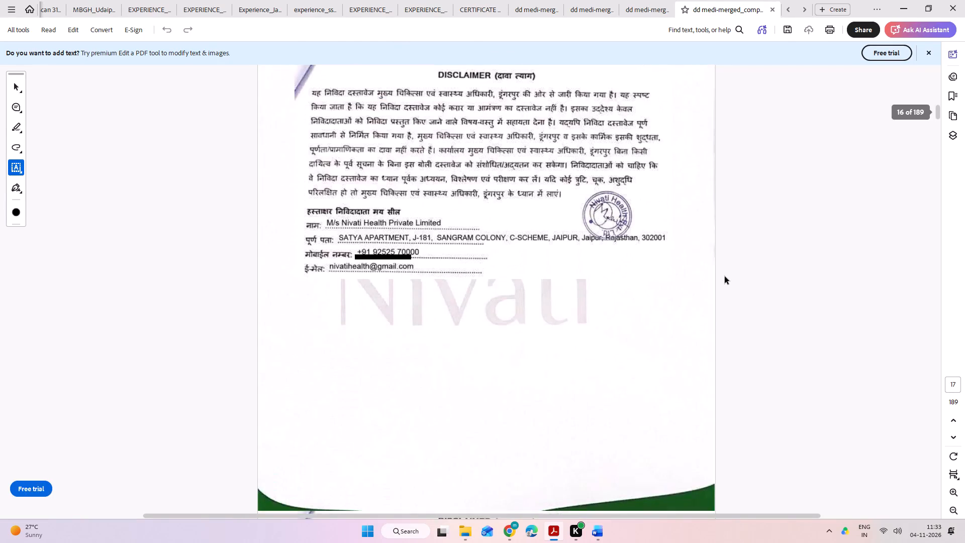
pyautogui.press('pageup')
pyautogui.press('pageup')
pyautogui.press('pageup')
pyautogui.press('pageup')
pyautogui.press('pageup')
pyautogui.press('pageup')
pyautogui.press('pageup')
pyautogui.press('pageup')
pyautogui.press('pageup')
pyautogui.press('pageup')
pyautogui.press('pageup')
pyautogui.press('pageup')
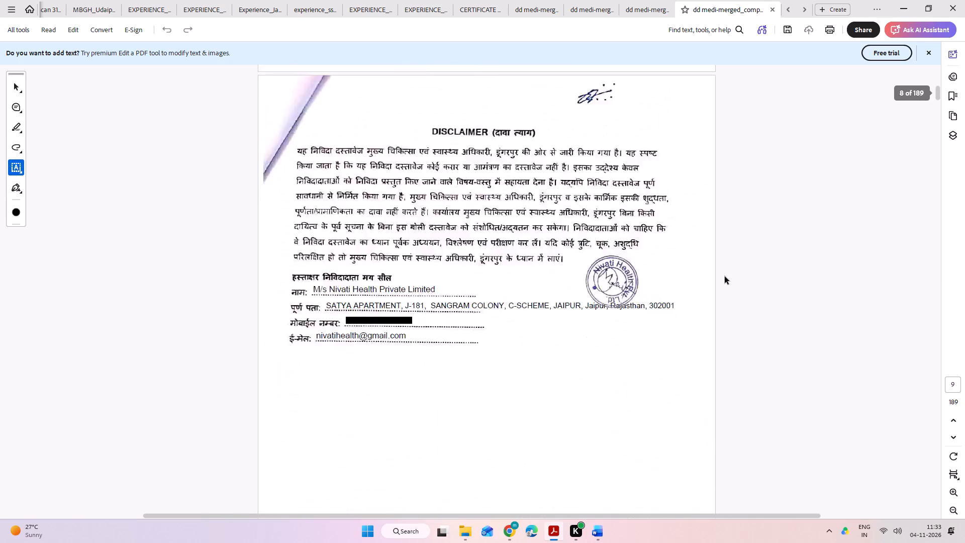
pyautogui.press('pageup')
pyautogui.press('pageup')
pyautogui.press('pageup')
pyautogui.press('pageup')
pyautogui.press('pageup')
pyautogui.press('pageup')
pyautogui.press('pageup')
pyautogui.press('pageup')
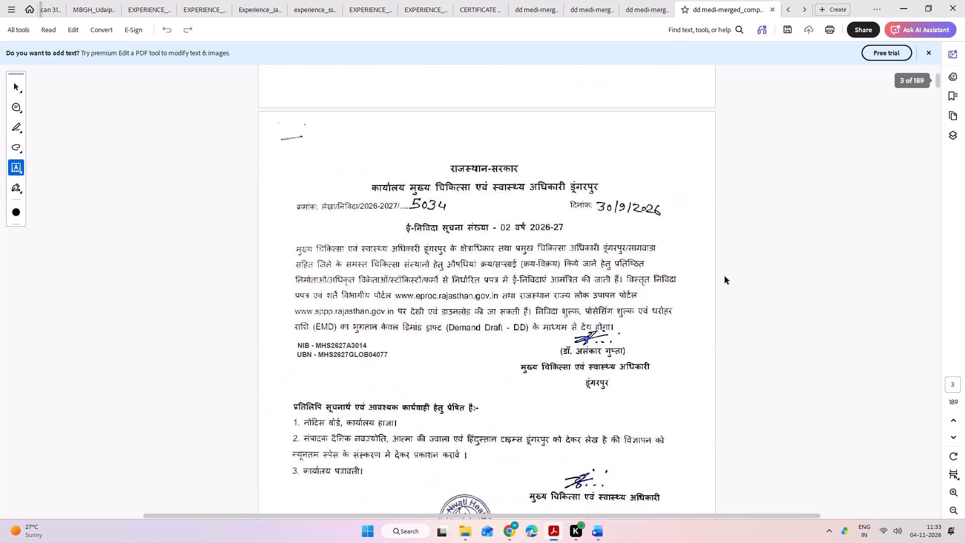
pyautogui.press('pageup')
pyautogui.press('pageup')
pyautogui.press('pageup')
# Go forward through the tender pages up to page 13, checking for form blanks that still need filling.
pyautogui.press('pagedown')
pyautogui.press('pagedown')
pyautogui.press('pagedown')
pyautogui.press('pagedown')
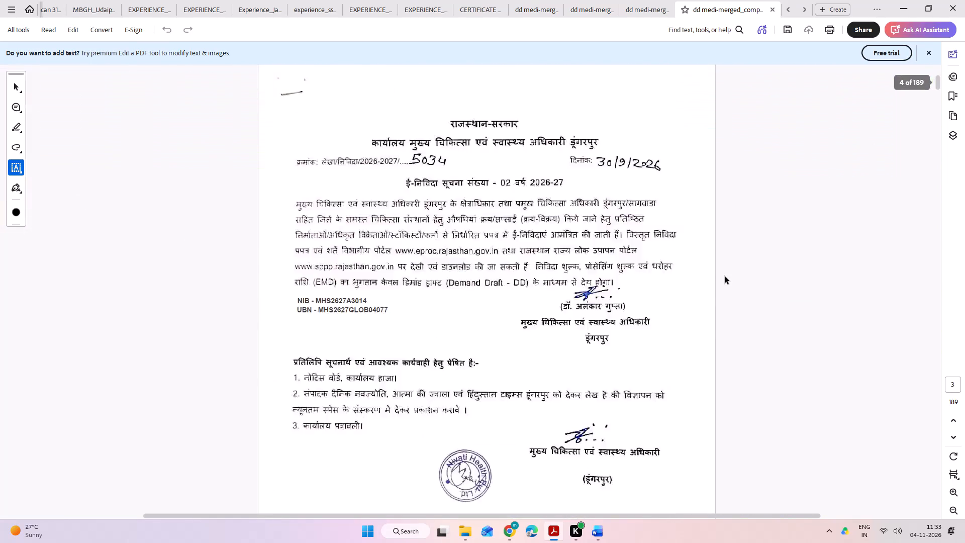
pyautogui.press('pagedown')
pyautogui.press('pagedown')
pyautogui.press('pagedown')
pyautogui.press('pagedown')
pyautogui.press('pagedown')
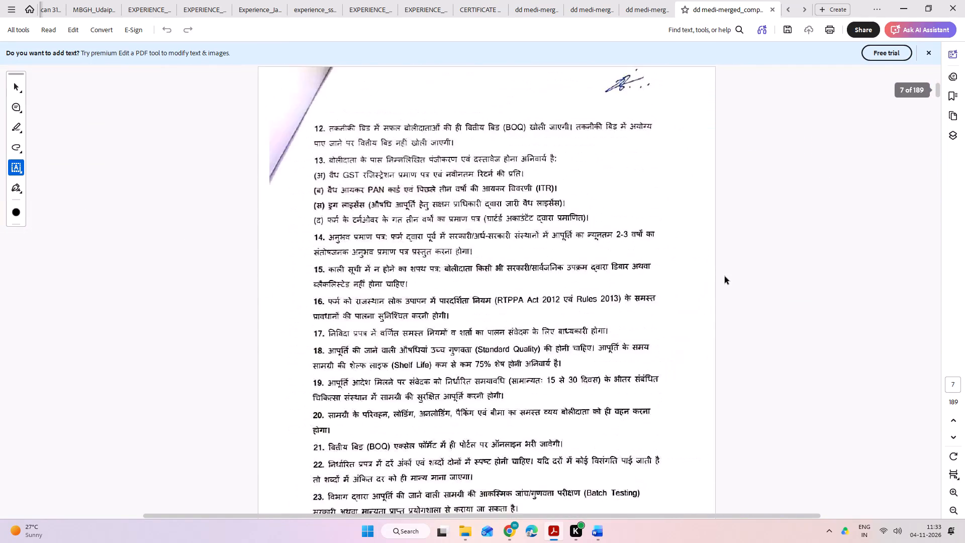
pyautogui.press('pagedown')
pyautogui.press('pagedown')
pyautogui.press('pagedown')
pyautogui.press('pagedown')
pyautogui.press('pagedown')
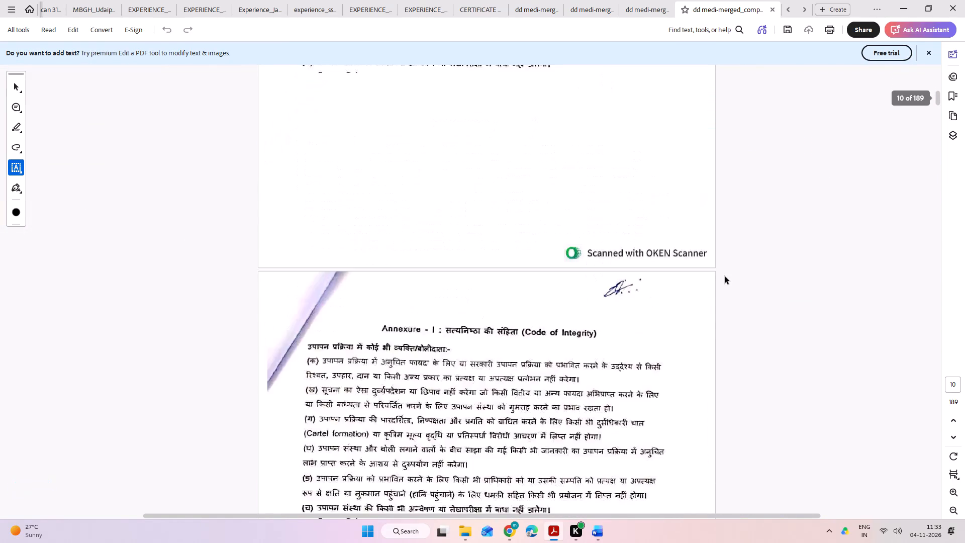
pyautogui.press('pagedown')
pyautogui.press('pagedown')
pyautogui.press('pagedown')
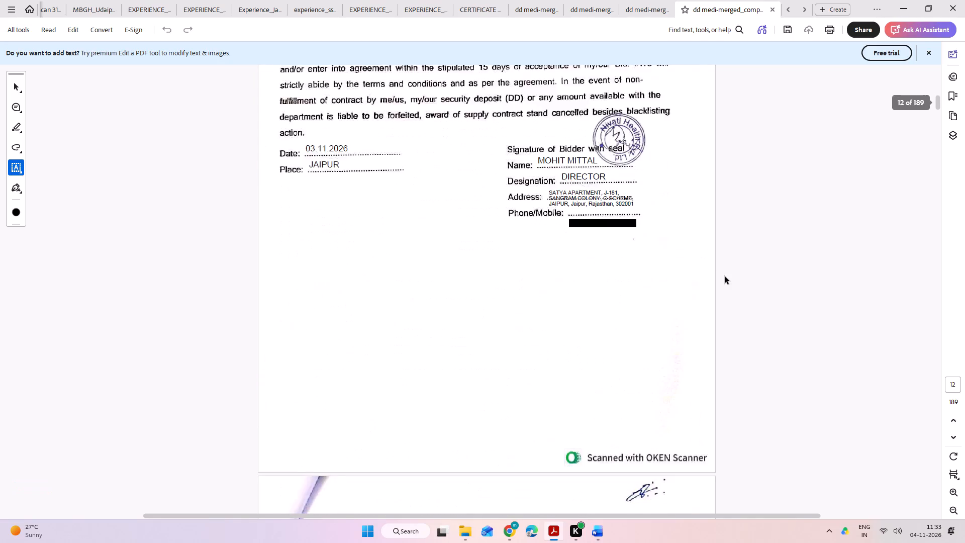
pyautogui.press('pagedown')
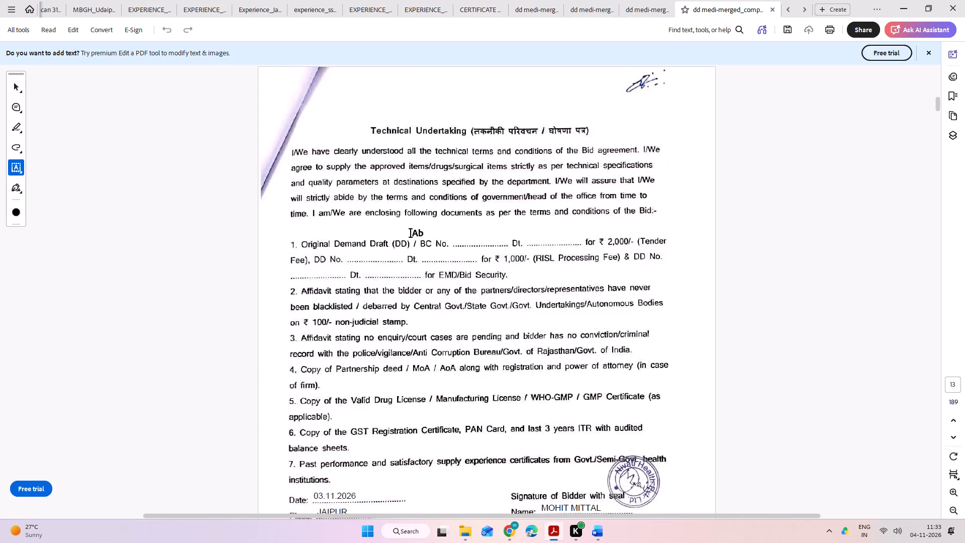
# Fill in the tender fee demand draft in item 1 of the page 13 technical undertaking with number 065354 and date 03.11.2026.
pyautogui.click(459, 239)
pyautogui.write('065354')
pyautogui.click(531, 234)
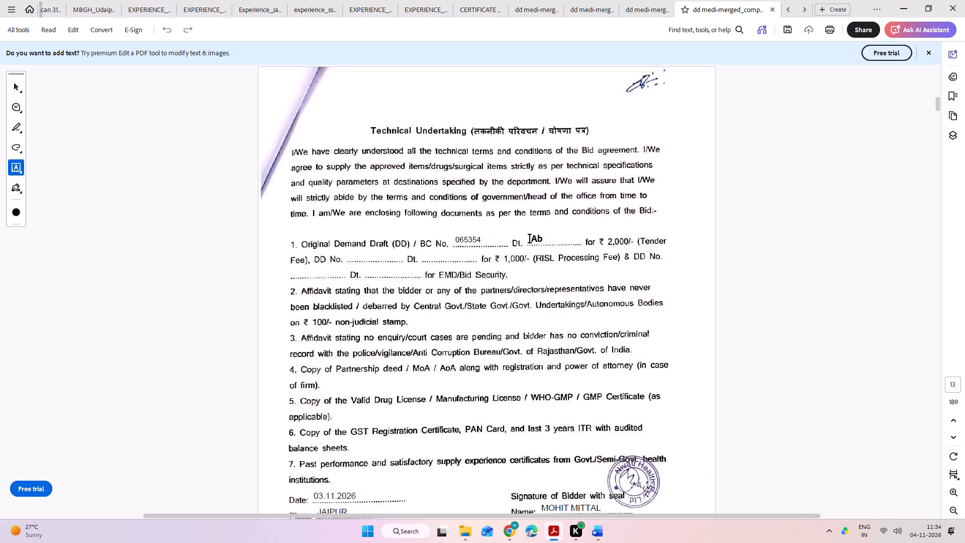
pyautogui.click(531, 236)
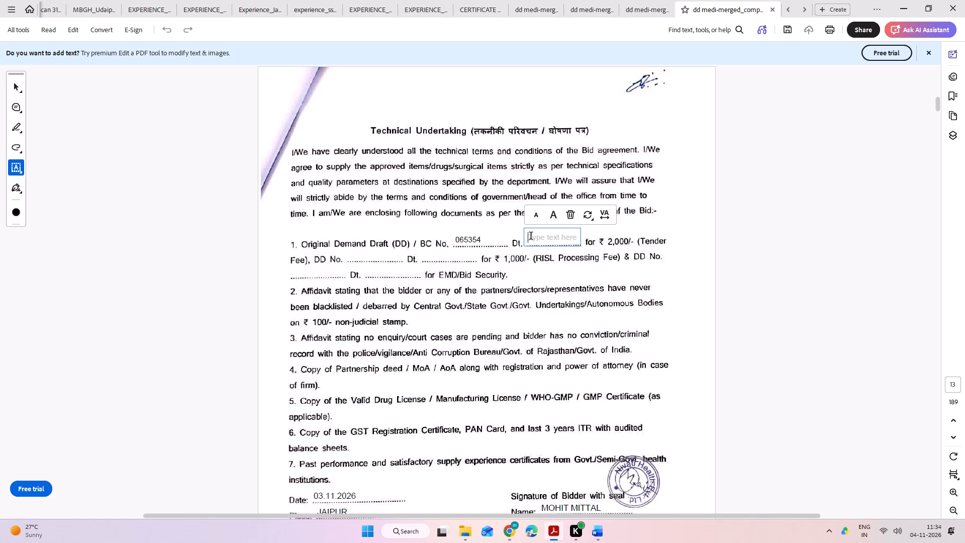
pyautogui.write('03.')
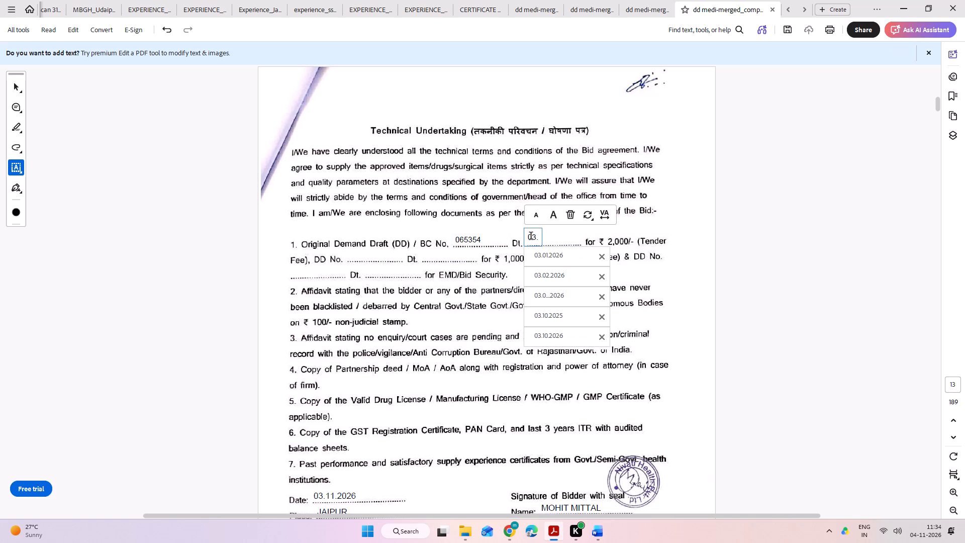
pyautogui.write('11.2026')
pyautogui.click(402, 257)
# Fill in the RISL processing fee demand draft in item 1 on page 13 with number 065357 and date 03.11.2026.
pyautogui.click(350, 254)
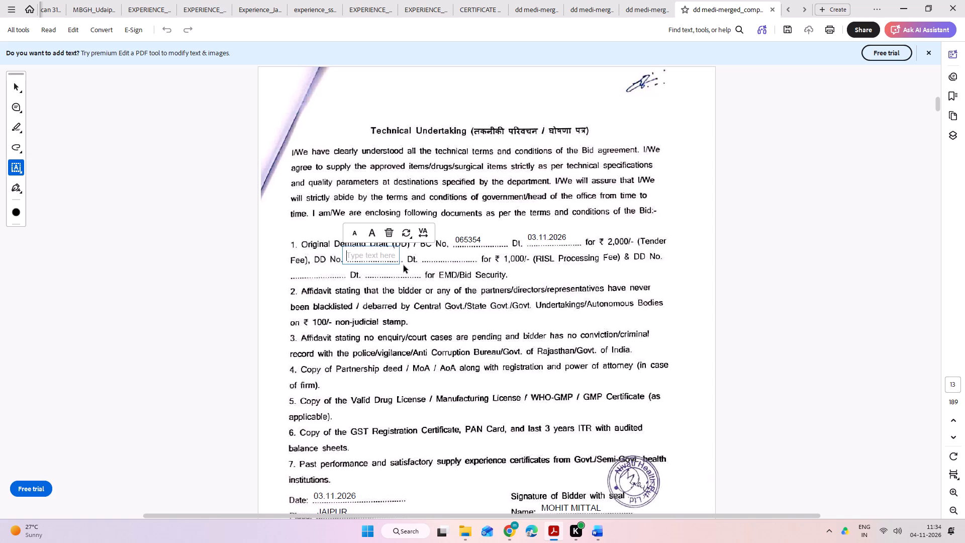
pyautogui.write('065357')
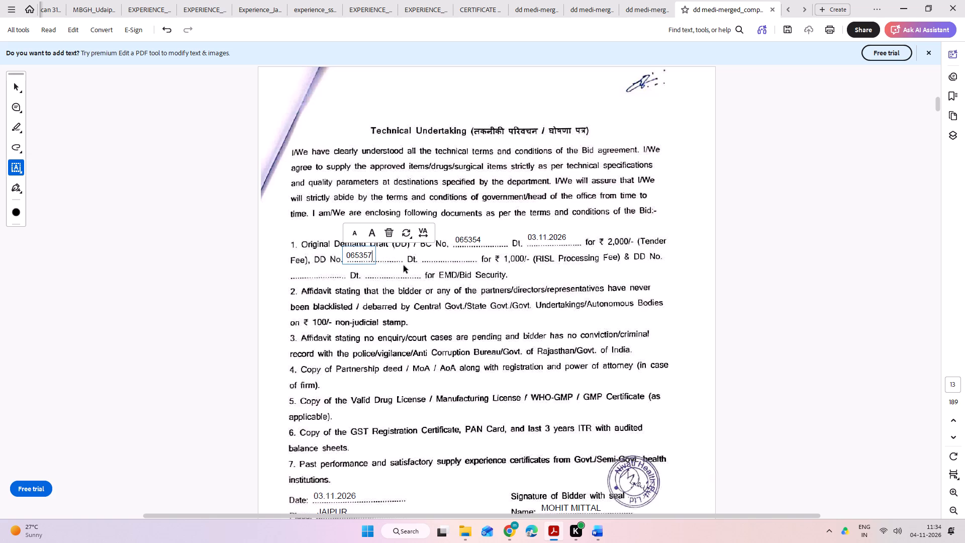
pyautogui.moveTo(373, 255); pyautogui.dragTo(390, 254)
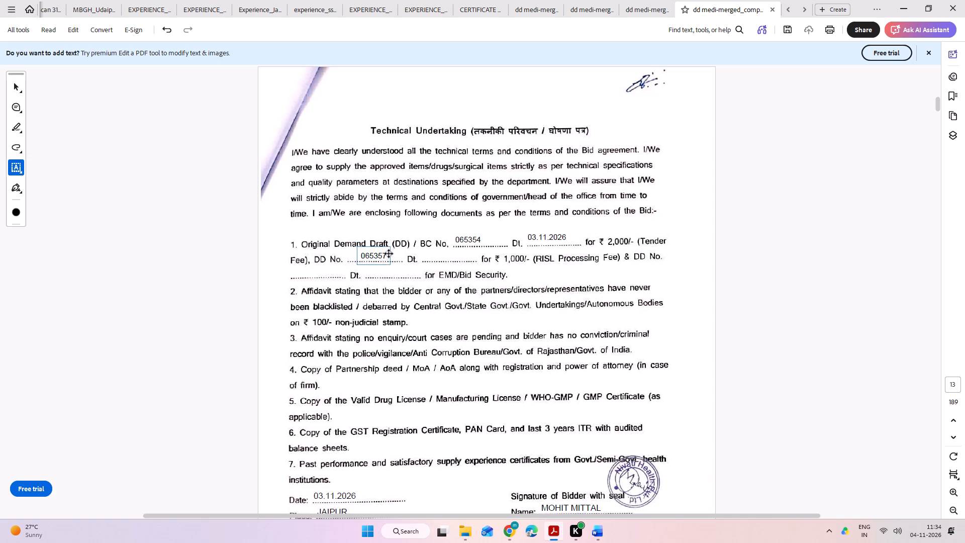
pyautogui.moveTo(390, 254); pyautogui.dragTo(388, 255)
pyautogui.click(438, 251)
pyautogui.click(430, 254)
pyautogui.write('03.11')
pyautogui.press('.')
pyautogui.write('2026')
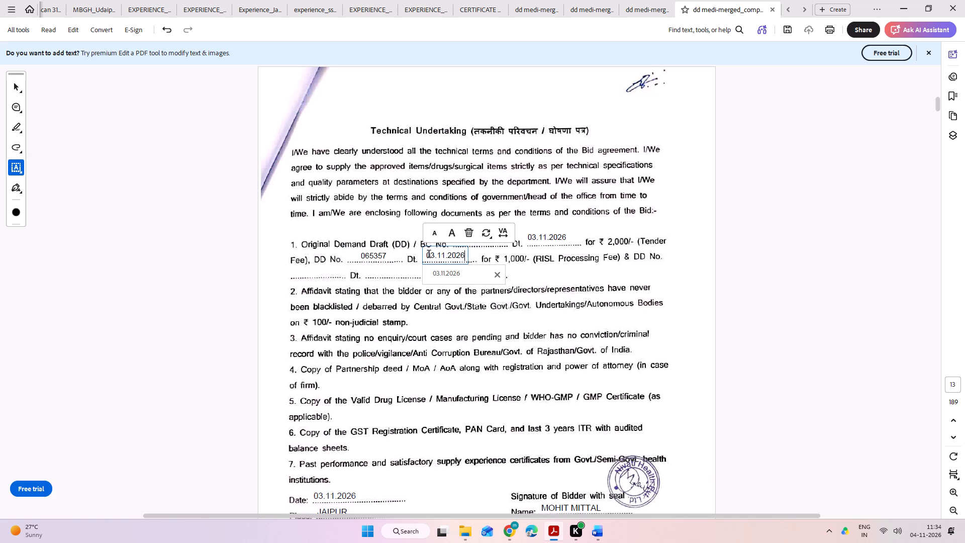
pyautogui.click(333, 275)
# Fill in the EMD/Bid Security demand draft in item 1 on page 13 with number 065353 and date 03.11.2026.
pyautogui.click(295, 270)
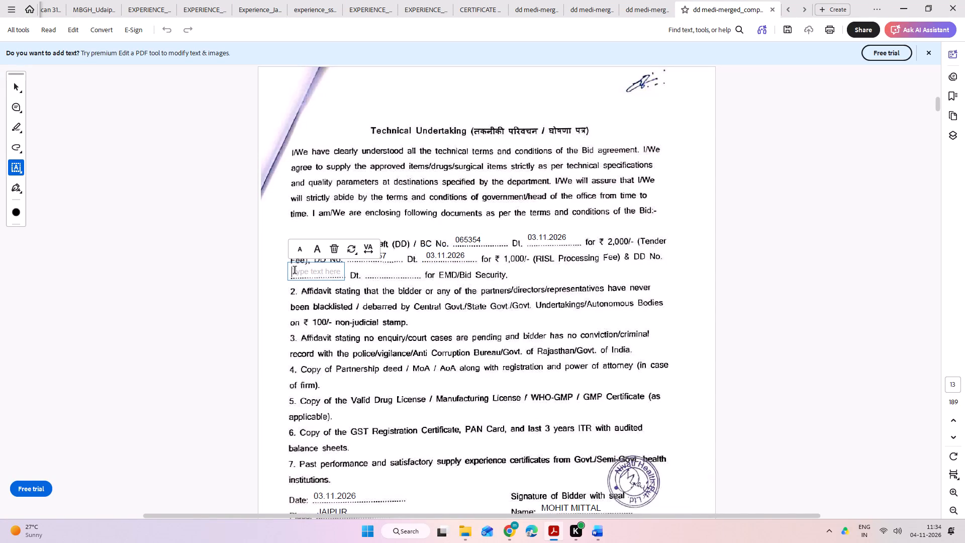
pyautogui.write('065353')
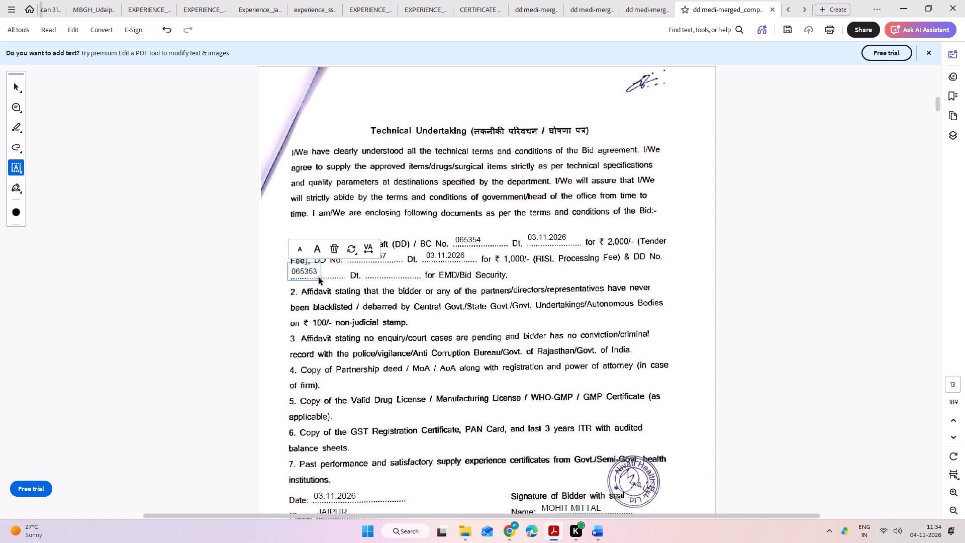
pyautogui.moveTo(320, 264); pyautogui.dragTo(335, 264)
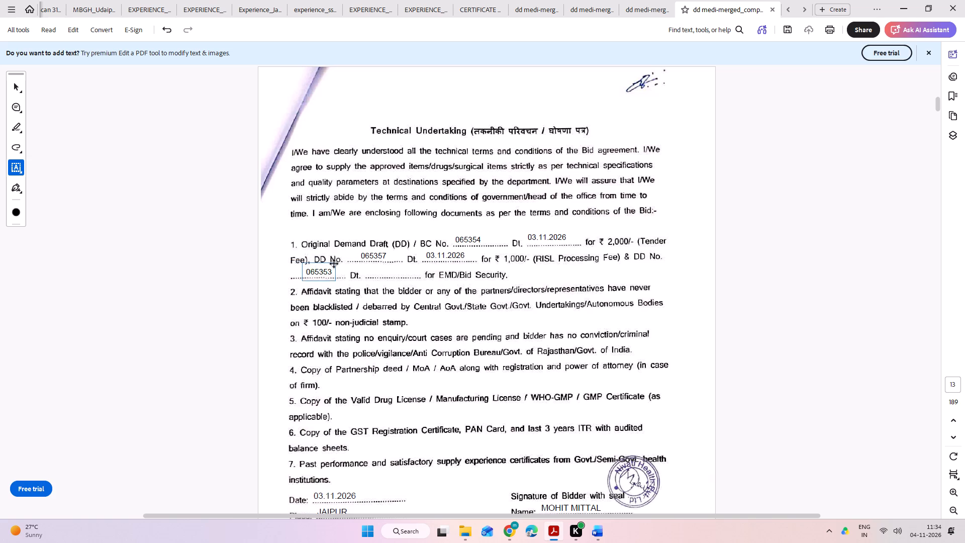
pyautogui.moveTo(335, 264); pyautogui.dragTo(335, 264)
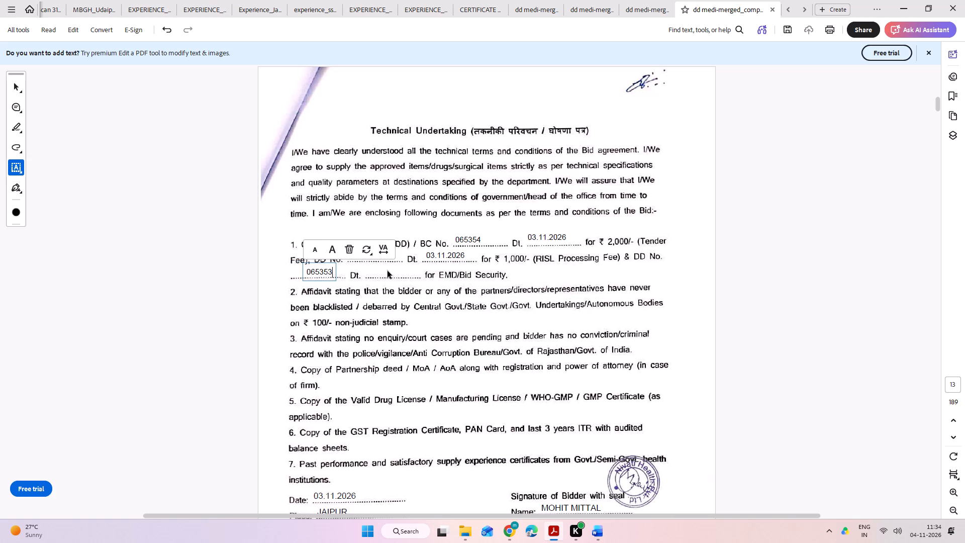
pyautogui.click(388, 271)
pyautogui.click(373, 271)
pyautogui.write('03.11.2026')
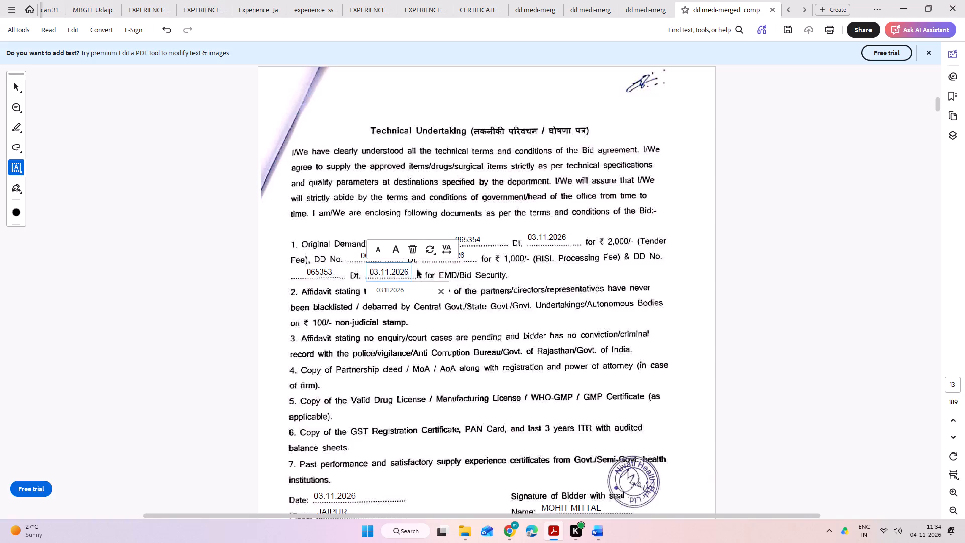
pyautogui.click(743, 318)
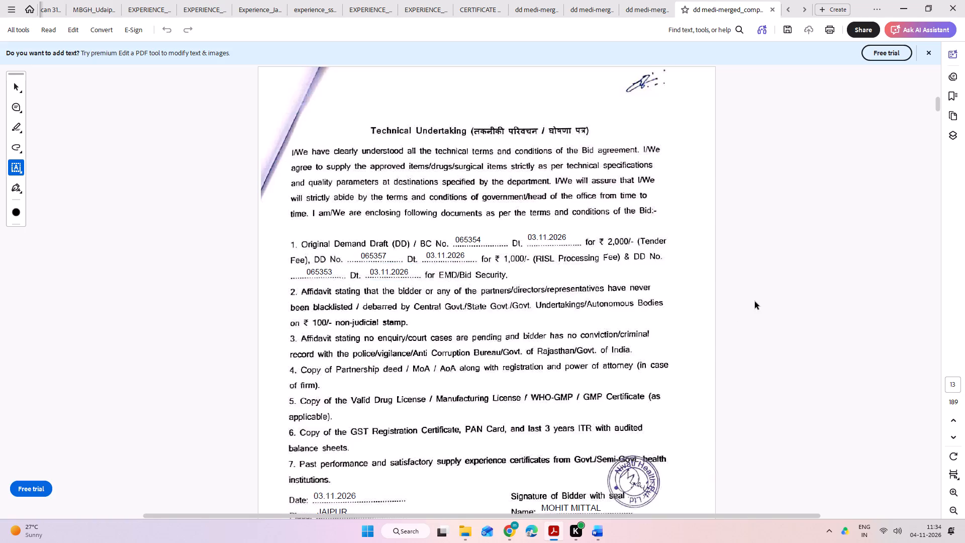
# Check the appeal form on page 14 and the document checklist table on page 15 for unfilled entries.
pyautogui.scroll(-15, 755, 302)
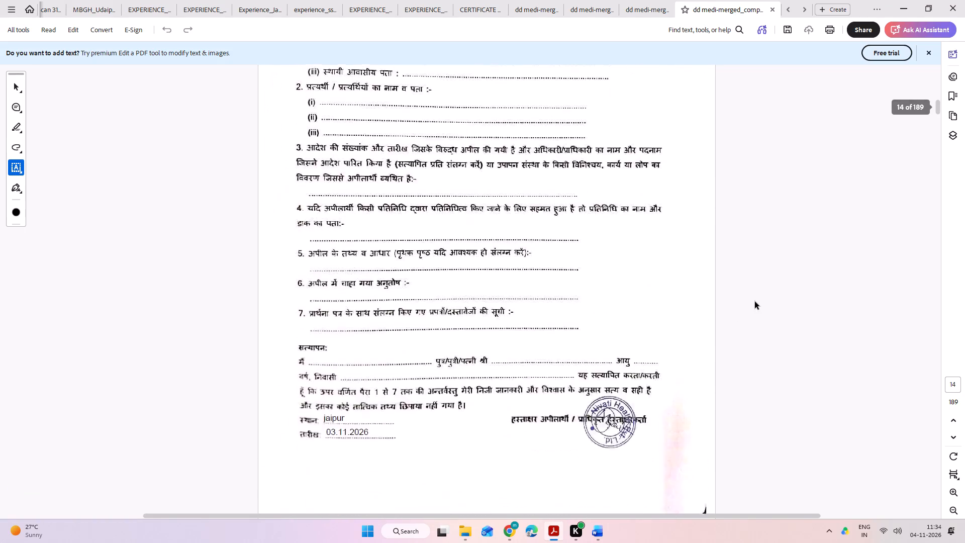
pyautogui.scroll(-4, 755, 302)
pyautogui.scroll(8, 755, 302)
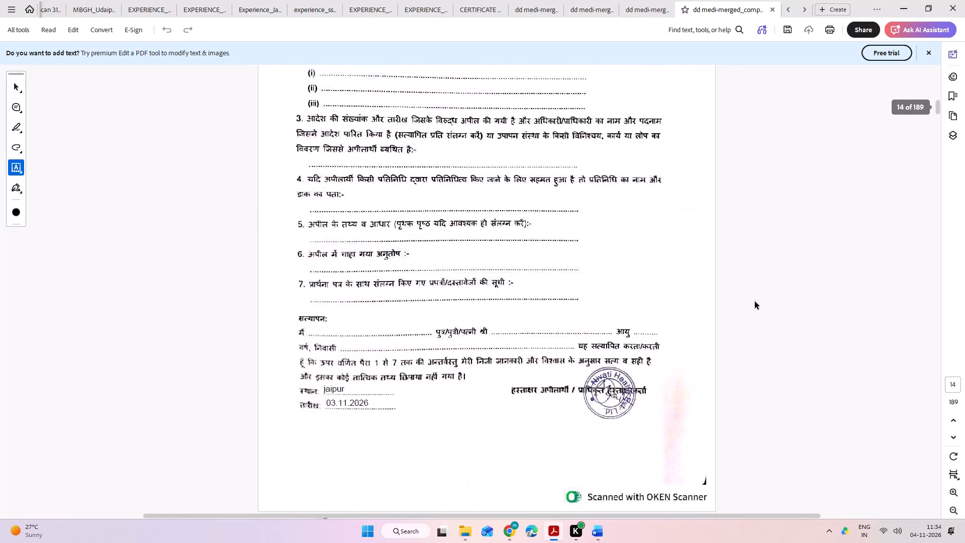
pyautogui.scroll(3, 755, 302)
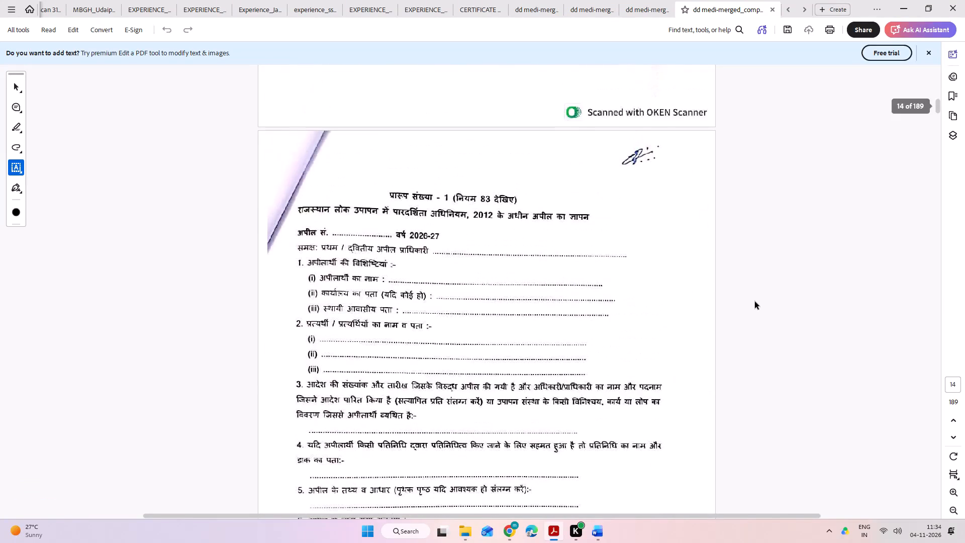
pyautogui.scroll(-5, 755, 302)
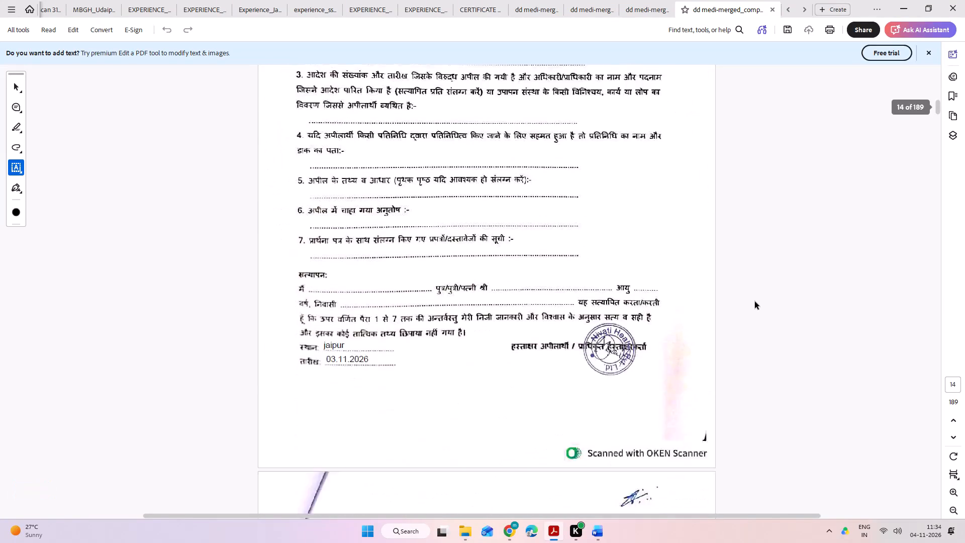
pyautogui.scroll(-6, 755, 302)
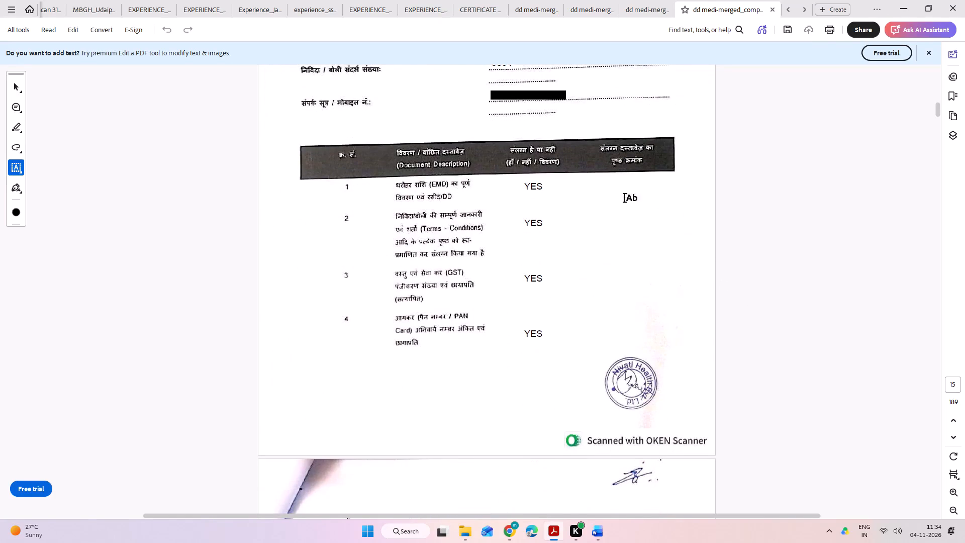
# Enter 1, enlarged one size, as the enclosed page number for item 1 (EMD) in the page 15 checklist.
pyautogui.click(618, 183)
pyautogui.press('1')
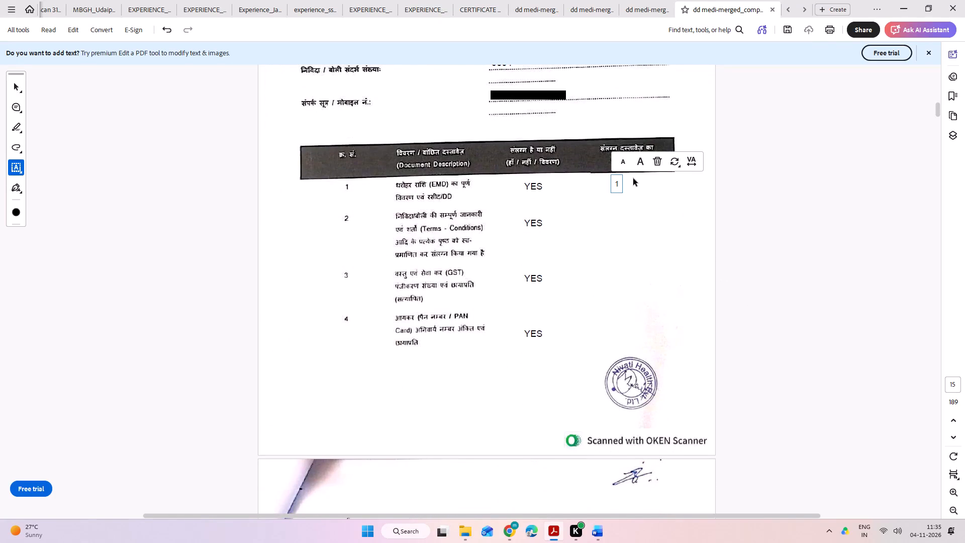
pyautogui.click(639, 165)
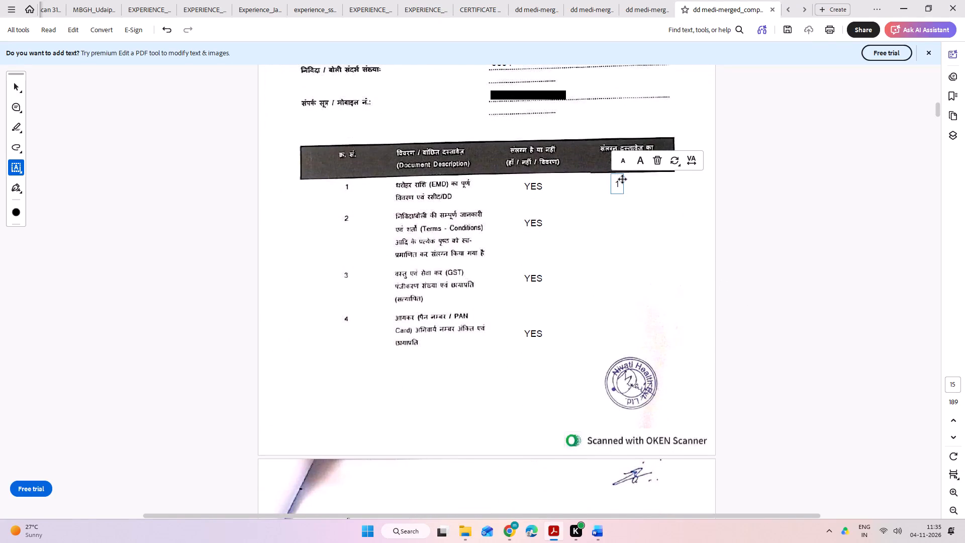
pyautogui.moveTo(623, 180); pyautogui.dragTo(636, 185)
pyautogui.click(748, 232)
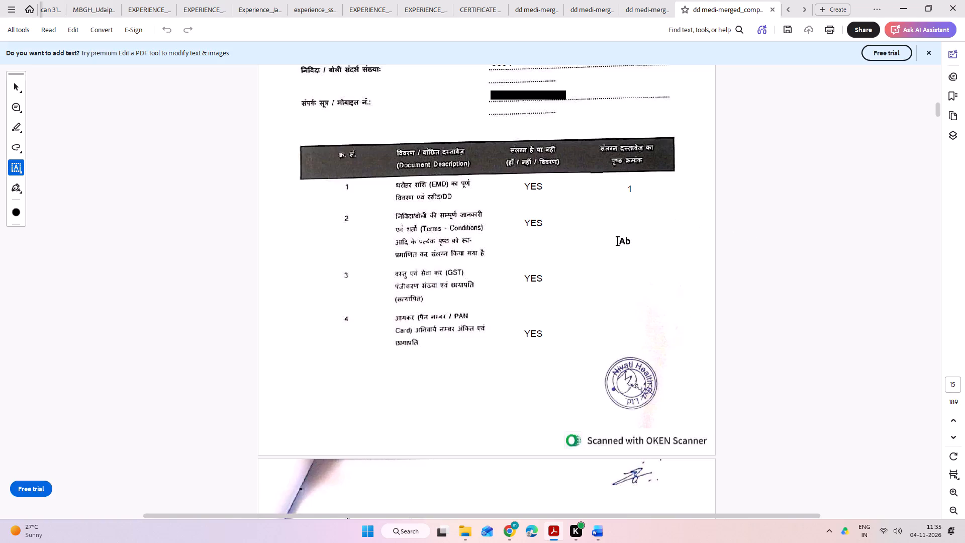
# Enter 2-15 as the enclosed page numbers for item 2 (Terms - Conditions) and align it within the page-number column.
pyautogui.click(619, 236)
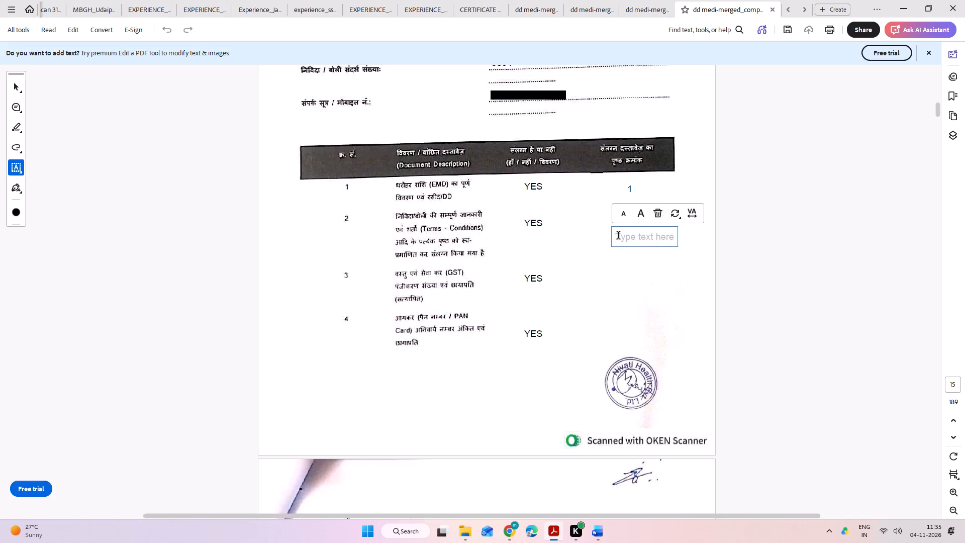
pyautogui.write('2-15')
pyautogui.click(638, 240)
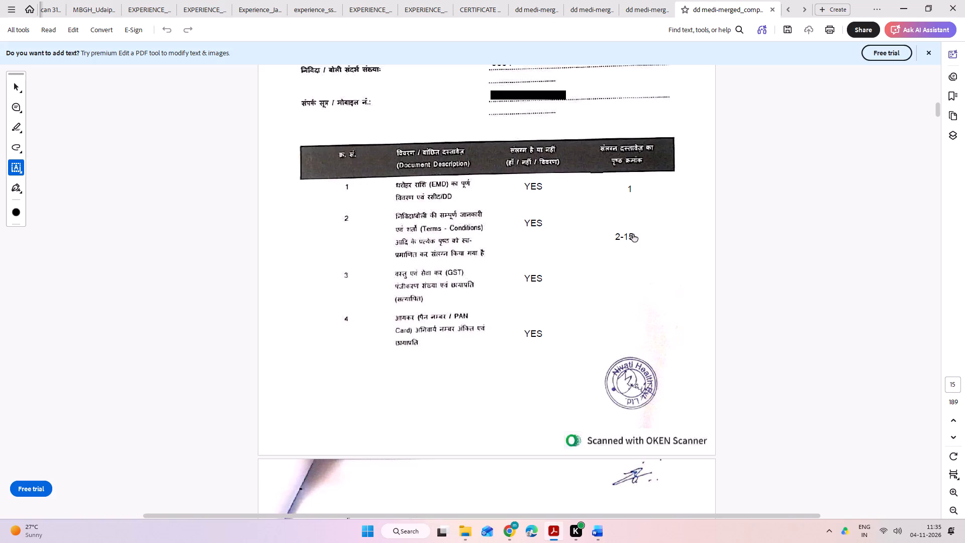
pyautogui.click(633, 234)
pyautogui.moveTo(637, 232); pyautogui.dragTo(648, 224)
pyautogui.click(648, 292)
# Fit the Acrobat window into the right half of the screen with the page 15 checklist's page-number column in view.
pyautogui.press('super+Right')
pyautogui.click(637, 255)
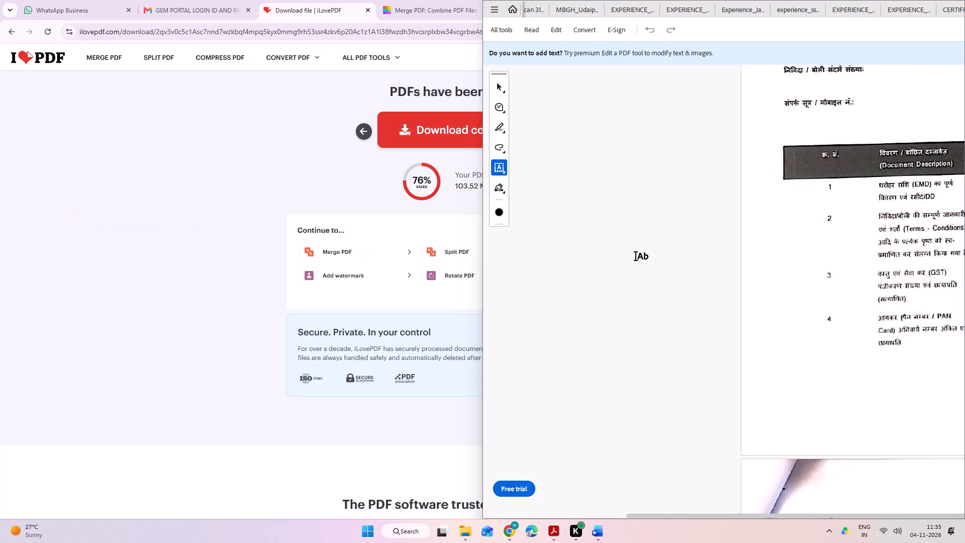
pyautogui.keyDown('shift'); pyautogui.scroll(-2, 637, 255); pyautogui.keyUp('shift')
pyautogui.keyDown('ctrl'); pyautogui.scroll(-2, 637, 255); pyautogui.keyUp('ctrl')
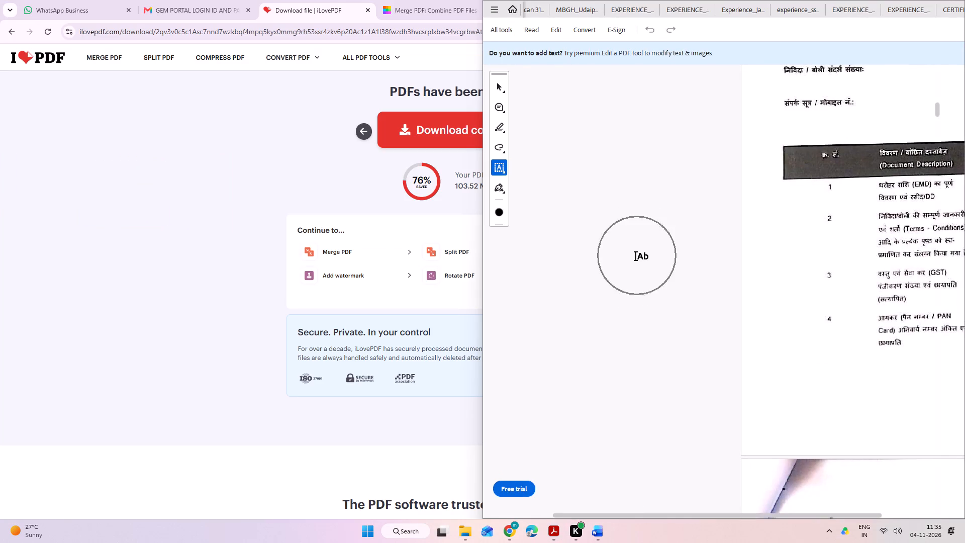
pyautogui.click(637, 255)
pyautogui.keyDown('ctrl'); pyautogui.scroll(-2, 637, 255); pyautogui.keyUp('ctrl')
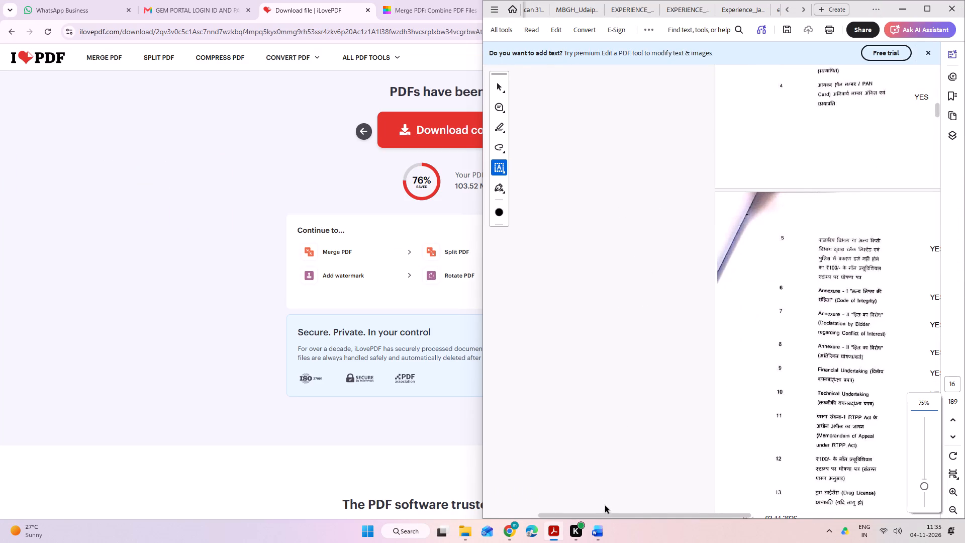
pyautogui.moveTo(605, 513); pyautogui.dragTo(726, 527)
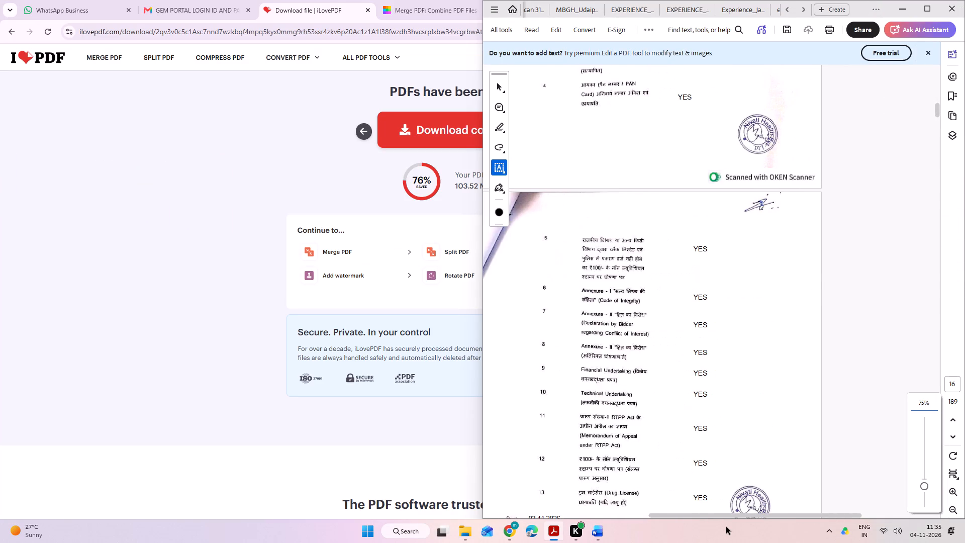
pyautogui.moveTo(726, 527); pyautogui.dragTo(718, 528)
pyautogui.scroll(3, 826, 327)
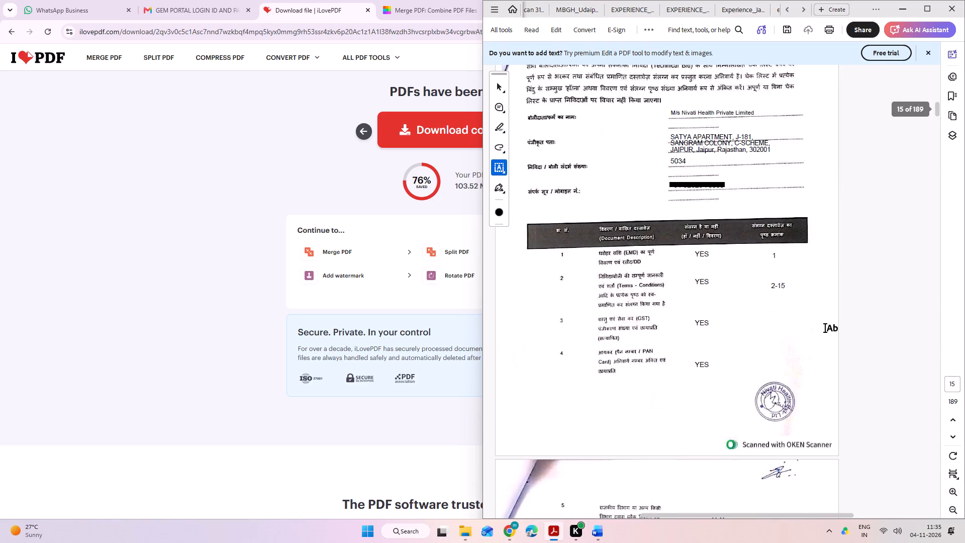
# Open dd medi-merged_compressed_signed_compressed from Downloads in Microsoft Edge and place it side by side with the Acrobat window.
pyautogui.hotkey('alt', 'Tab')
pyautogui.hotkey('alt', 'Tab')
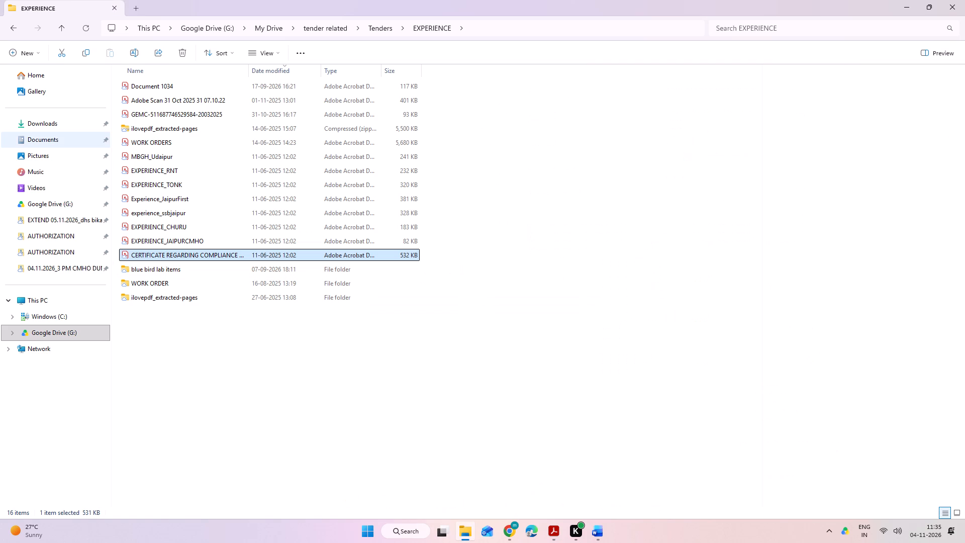
pyautogui.click(59, 124)
pyautogui.rightClick(583, 129)
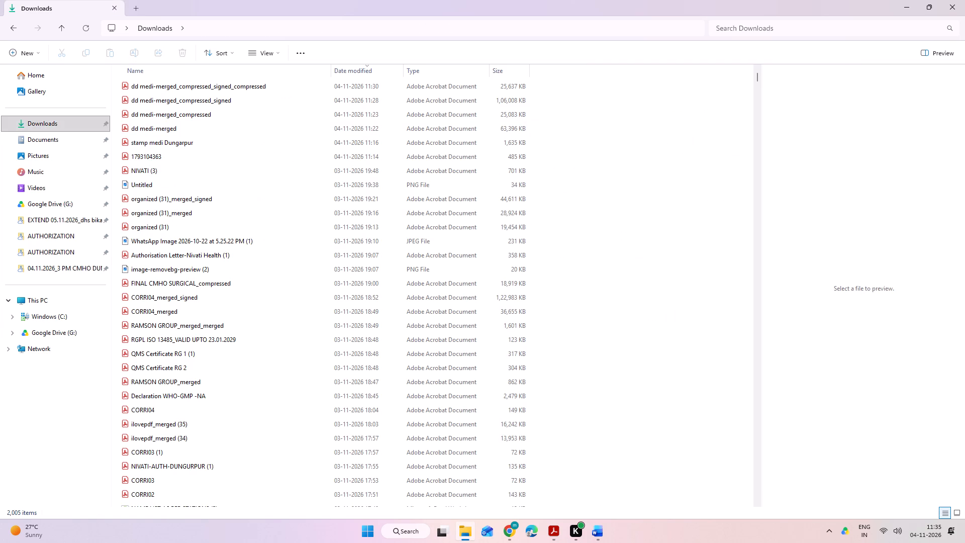
pyautogui.click(627, 249)
pyautogui.click(621, 172)
pyautogui.click(245, 84)
pyautogui.rightClick(245, 84)
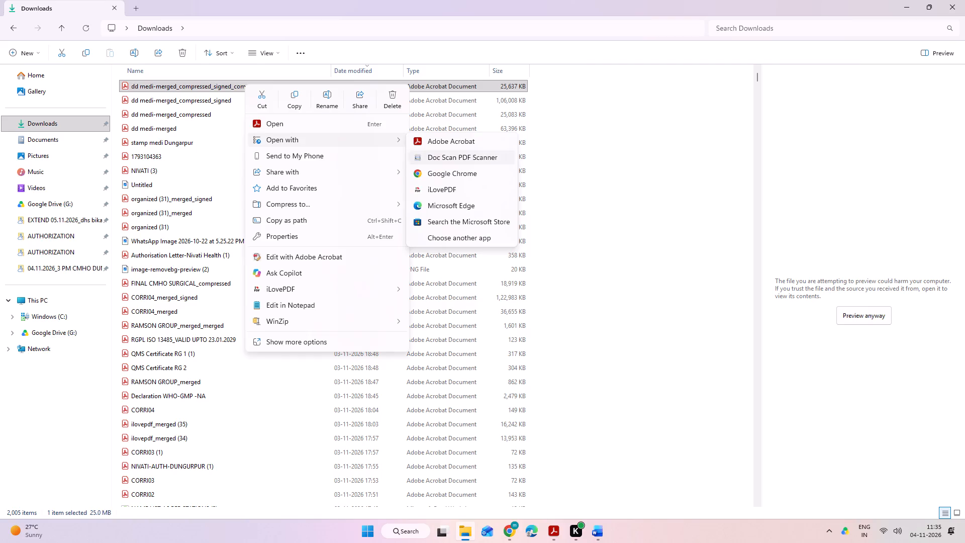
pyautogui.click(452, 205)
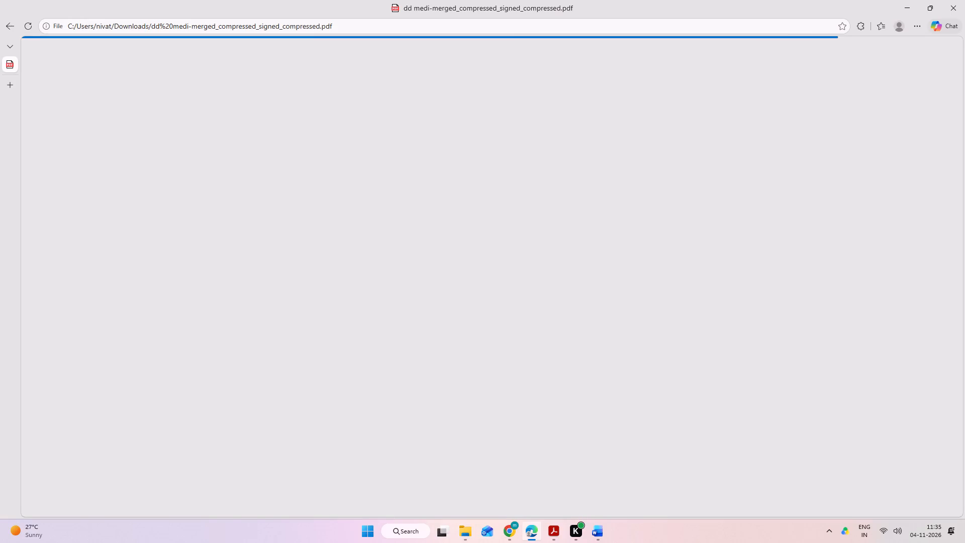
pyautogui.press('super+Left')
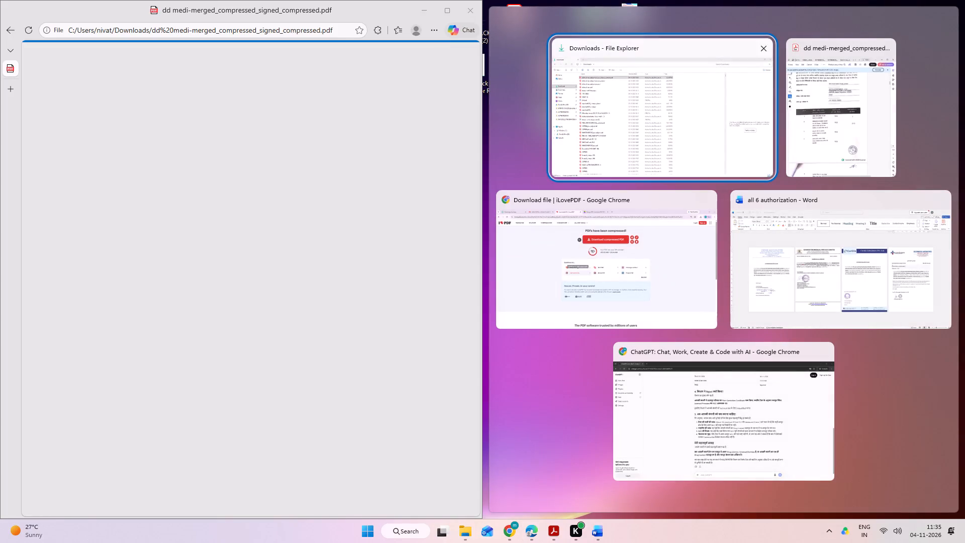
pyautogui.click(868, 135)
pyautogui.click(426, 173)
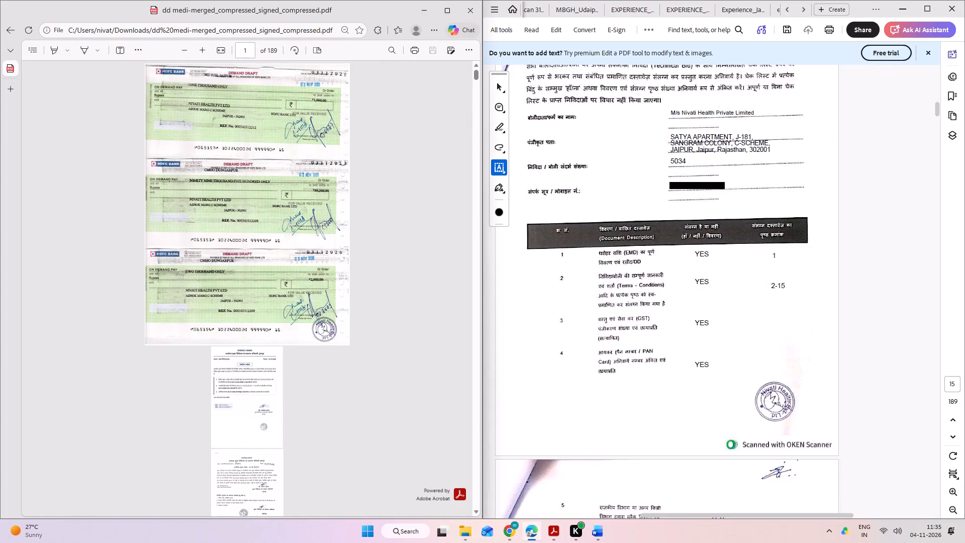
# Look through the PDF copy in Edge for the page holding the company's GST registration certificate.
pyautogui.keyDown('ctrl'); pyautogui.scroll(2, 426, 173); pyautogui.keyUp('ctrl')
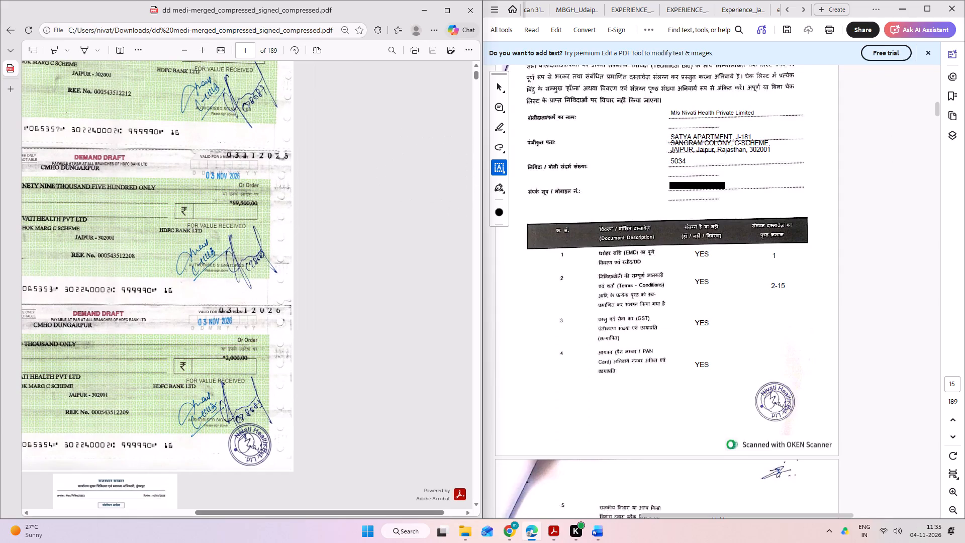
pyautogui.moveTo(358, 513); pyautogui.dragTo(285, 513)
pyautogui.scroll(-6, 236, 349)
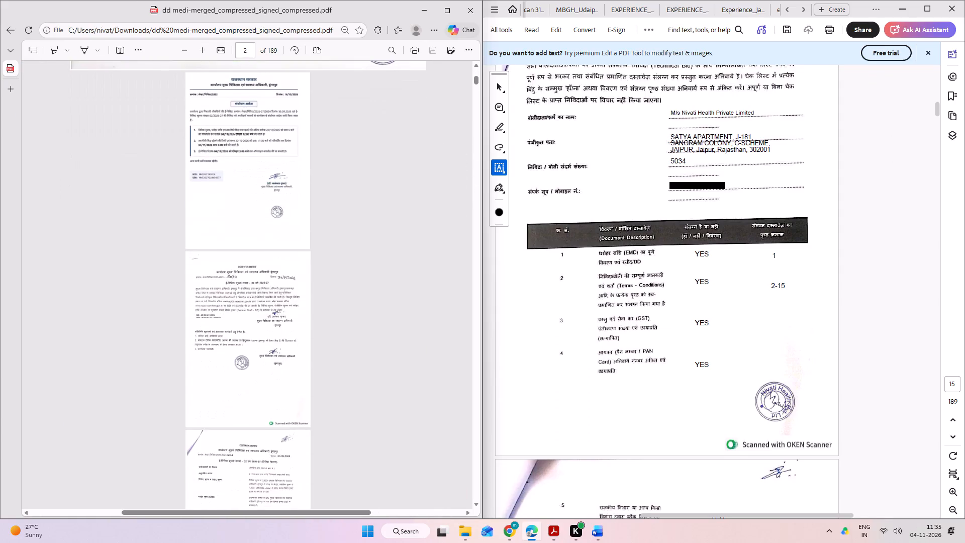
pyautogui.scroll(-20, 236, 349)
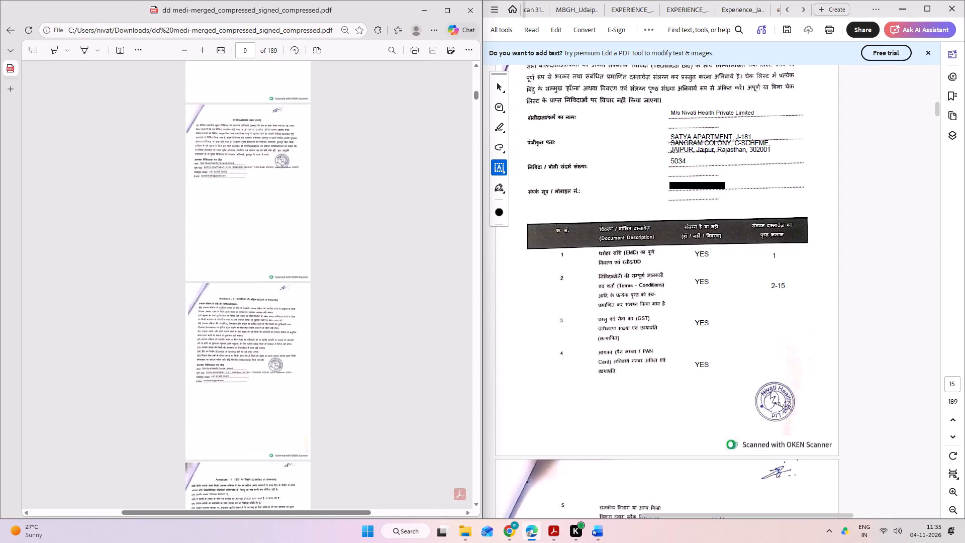
pyautogui.scroll(-1, 236, 349)
pyautogui.click(288, 317)
pyautogui.click(338, 309)
pyautogui.press('pagedown')
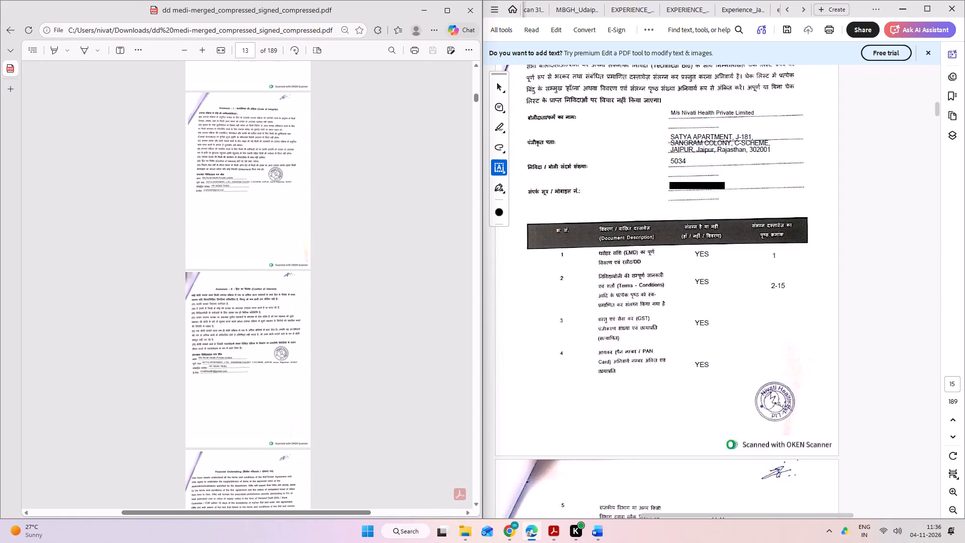
pyautogui.press('pagedown')
pyautogui.press('pagedown')
pyautogui.press('pagedown')
pyautogui.press('pagedown')
pyautogui.press('pagedown')
pyautogui.press('pagedown')
pyautogui.press('pagedown')
pyautogui.press('pageup')
pyautogui.press('pageup')
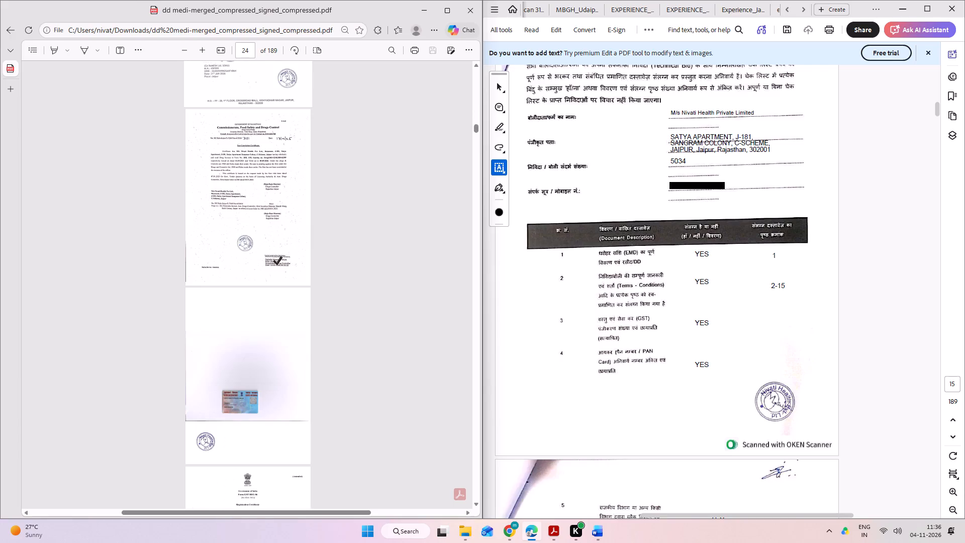
pyautogui.scroll(-3, 338, 309)
pyautogui.keyDown('ctrl'); pyautogui.scroll(3, 336, 309); pyautogui.keyUp('ctrl')
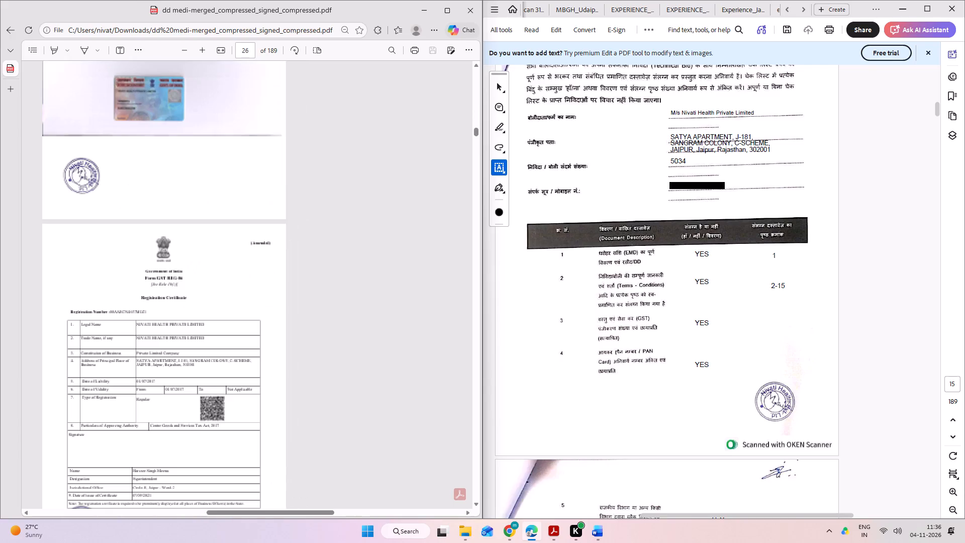
pyautogui.keyDown('ctrl'); pyautogui.scroll(2, 286, 316); pyautogui.keyUp('ctrl')
pyautogui.scroll(-3, 286, 316)
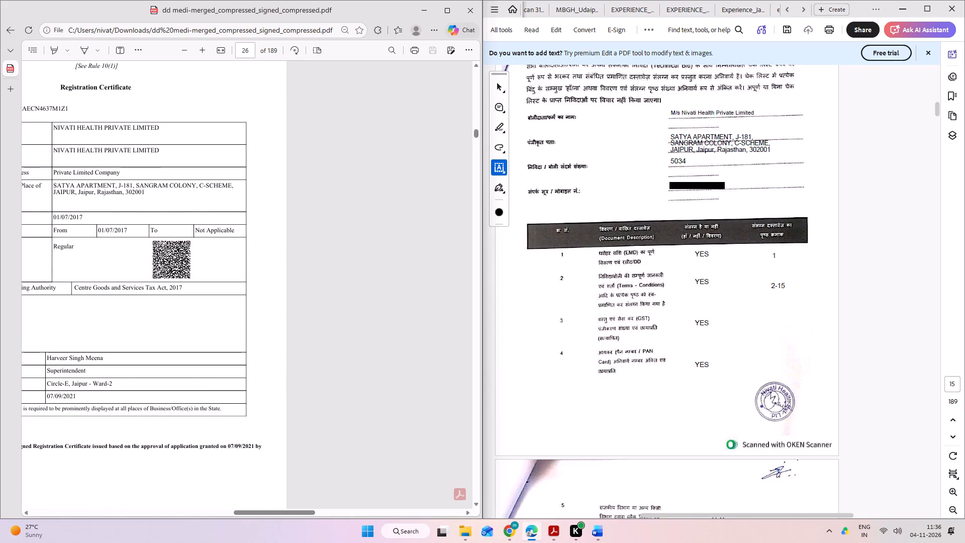
# Enter 26-28 as the enclosed page numbers for item 3 (GST) in the page 15 checklist in Acrobat.
pyautogui.click(773, 318)
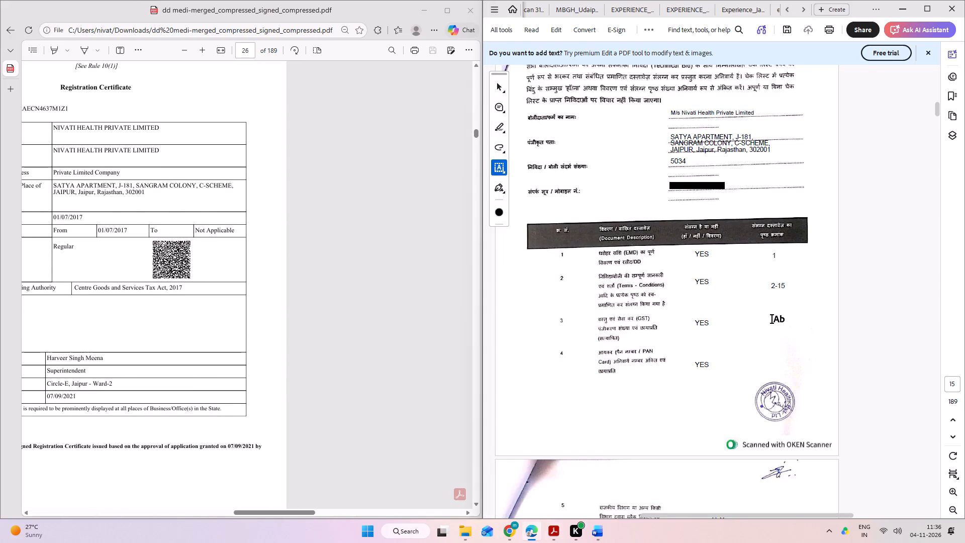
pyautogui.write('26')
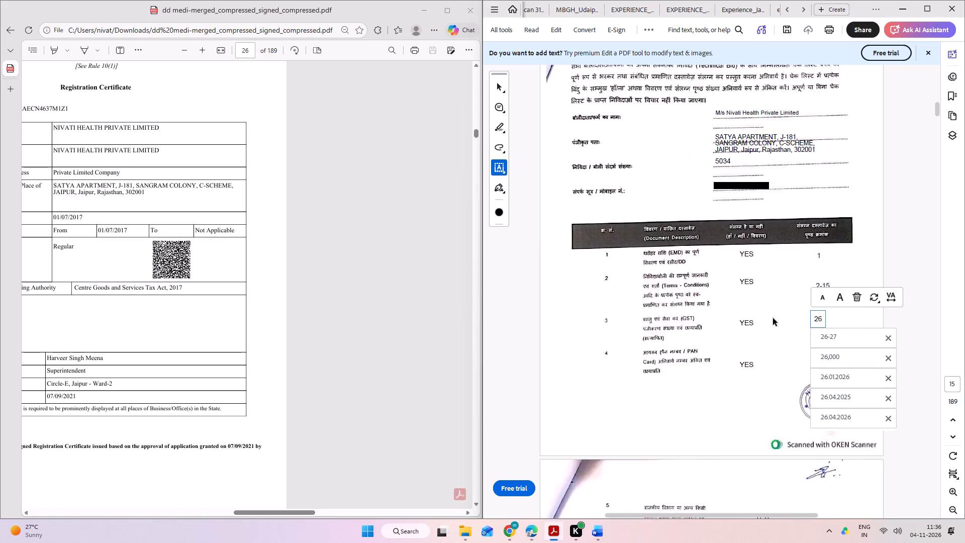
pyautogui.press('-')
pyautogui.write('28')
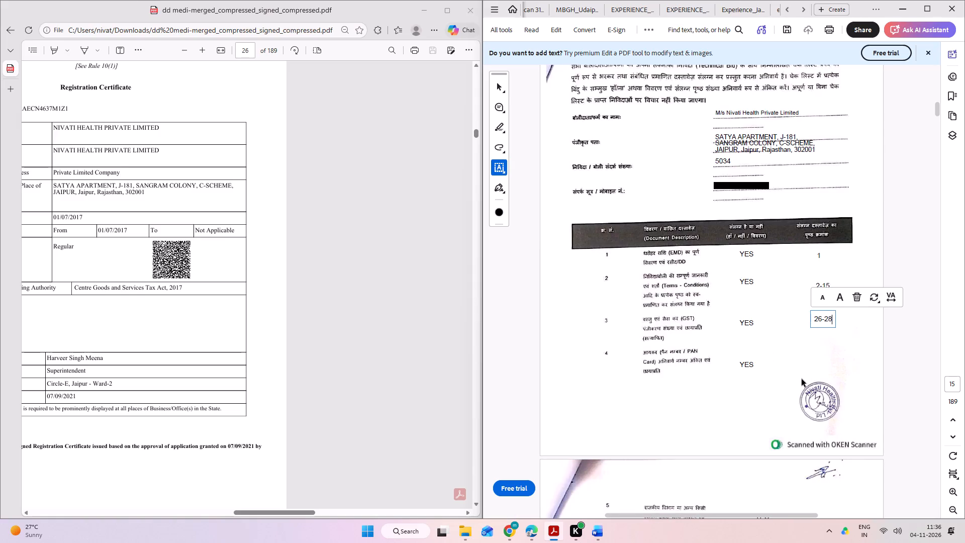
# Locate the PAN card in the Edge copy and enter its page number, 25, for checklist item 4 in Acrobat.
pyautogui.click(337, 337)
pyautogui.scroll(7, 337, 337)
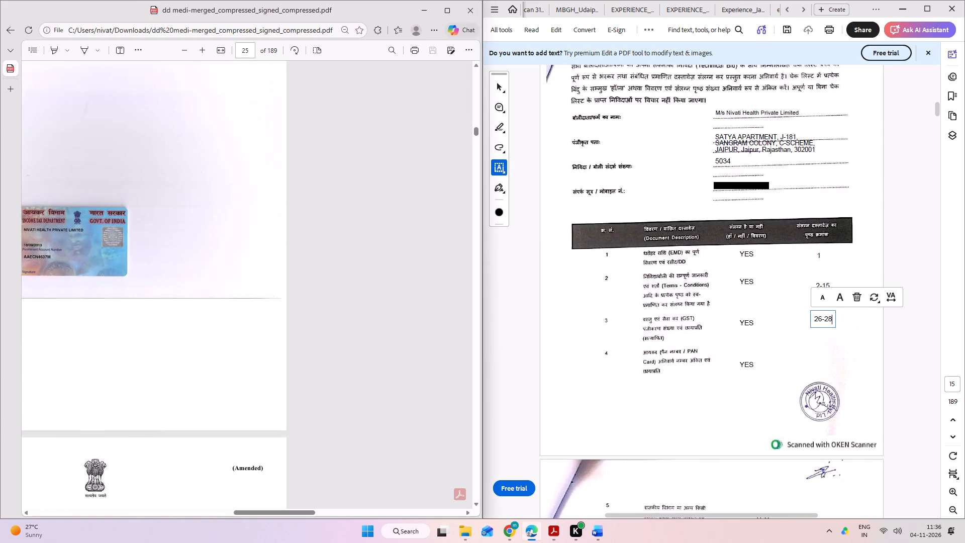
pyautogui.scroll(3, 337, 337)
pyautogui.scroll(-1, 337, 337)
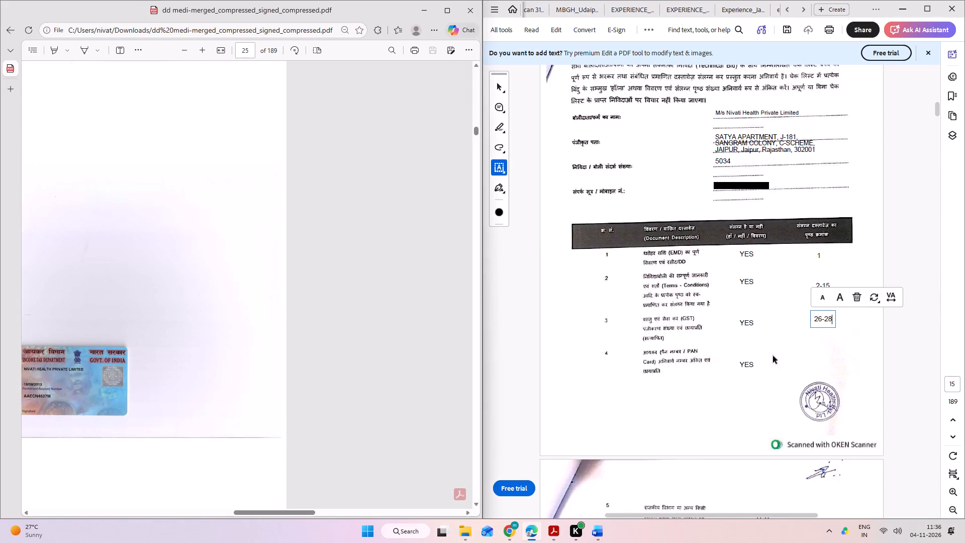
pyautogui.click(814, 356)
pyautogui.click(814, 364)
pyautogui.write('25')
pyautogui.click(463, 255)
pyautogui.scroll(-2, 470, 256)
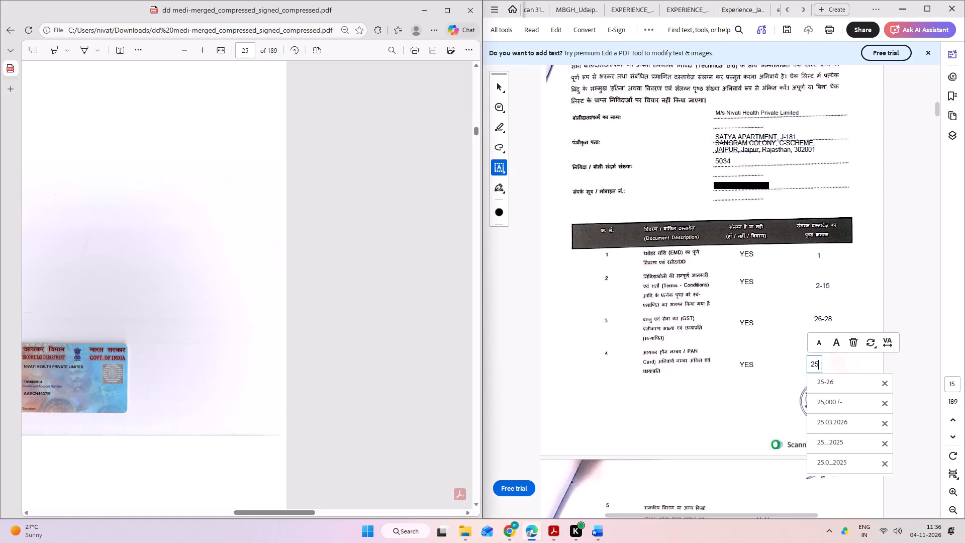
pyautogui.scroll(-4, 471, 256)
pyautogui.click(903, 239)
# Look through the Edge copy for the page holding Annexure-I (Code of Integrity), item 6 of the page 16 checklist.
pyautogui.scroll(-3, 904, 232)
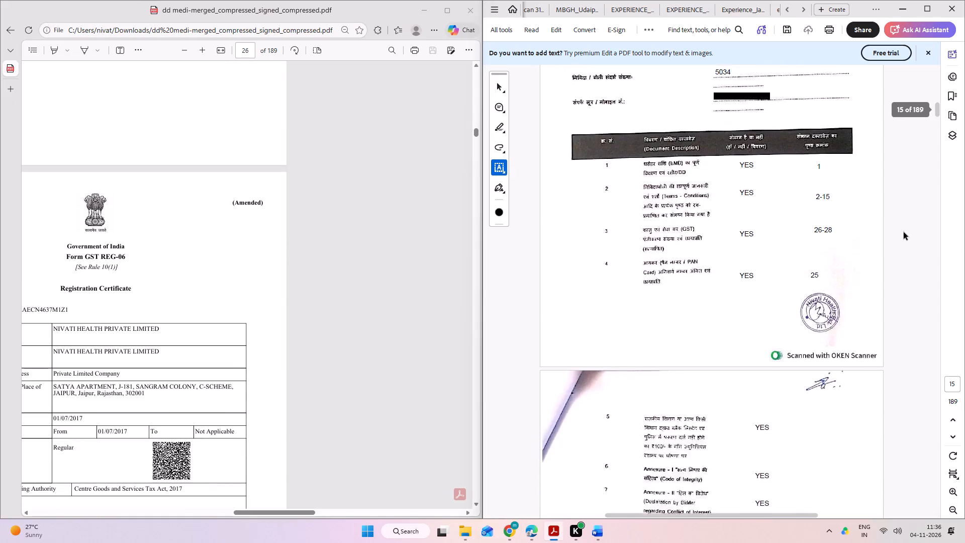
pyautogui.scroll(-3, 904, 232)
pyautogui.scroll(2, 904, 232)
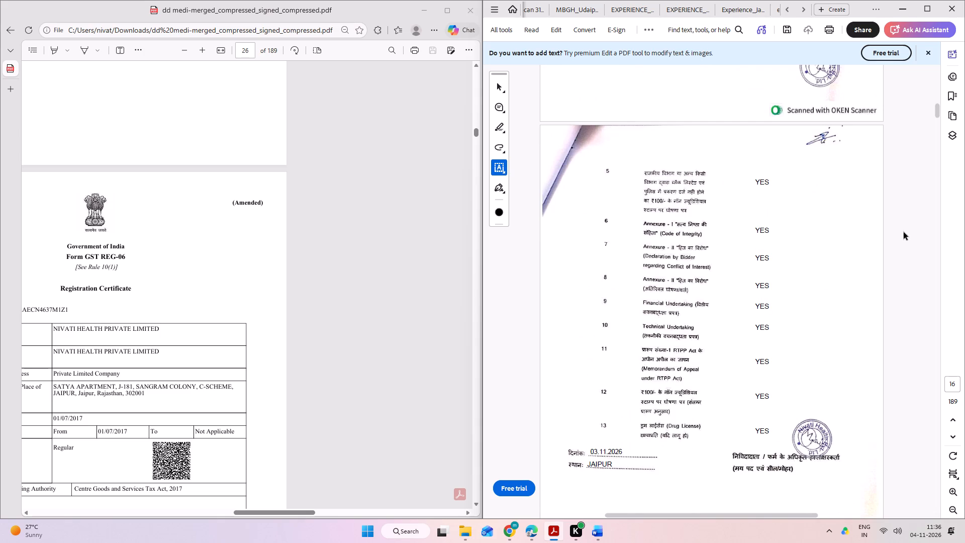
pyautogui.click(403, 263)
pyautogui.scroll(13, 403, 263)
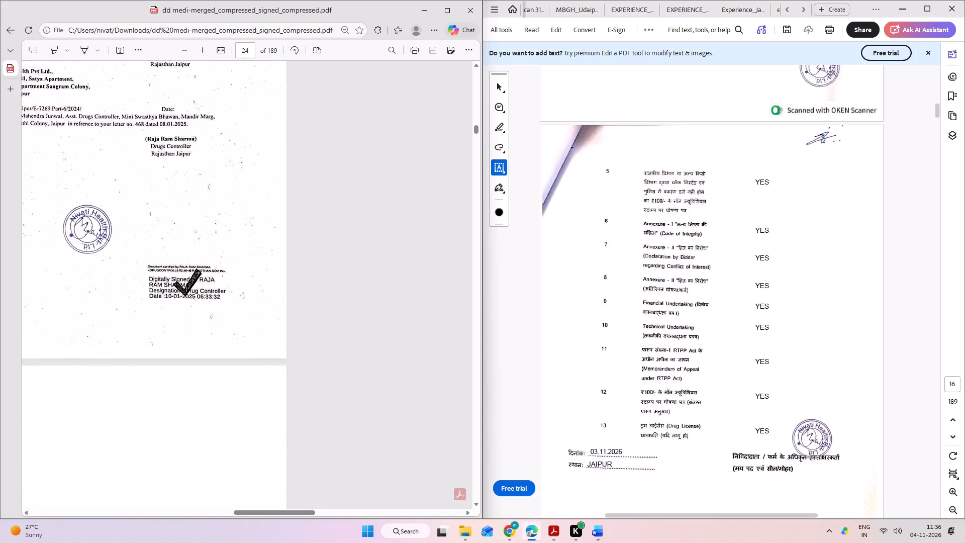
pyautogui.scroll(12, 403, 263)
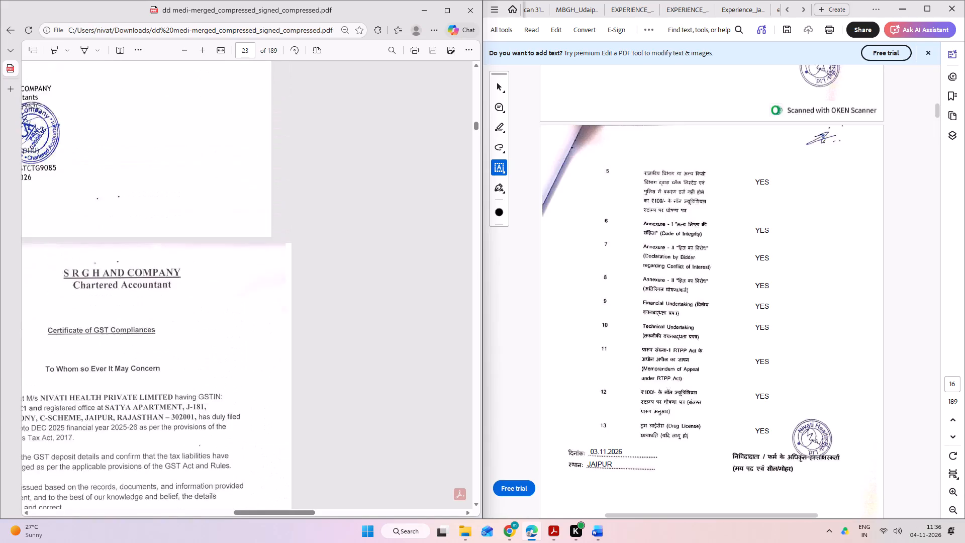
pyautogui.scroll(15, 403, 263)
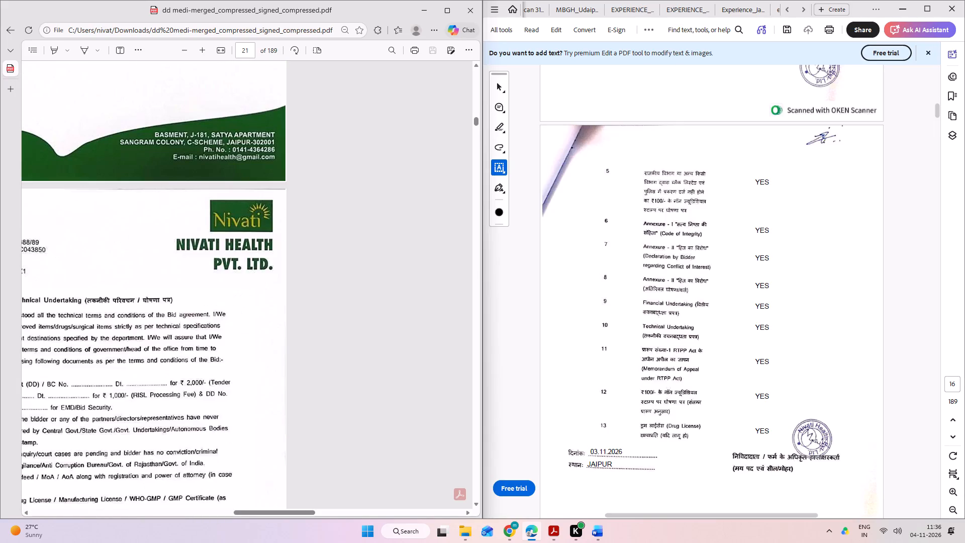
pyautogui.moveTo(299, 512); pyautogui.dragTo(271, 510)
pyautogui.scroll(4, 331, 365)
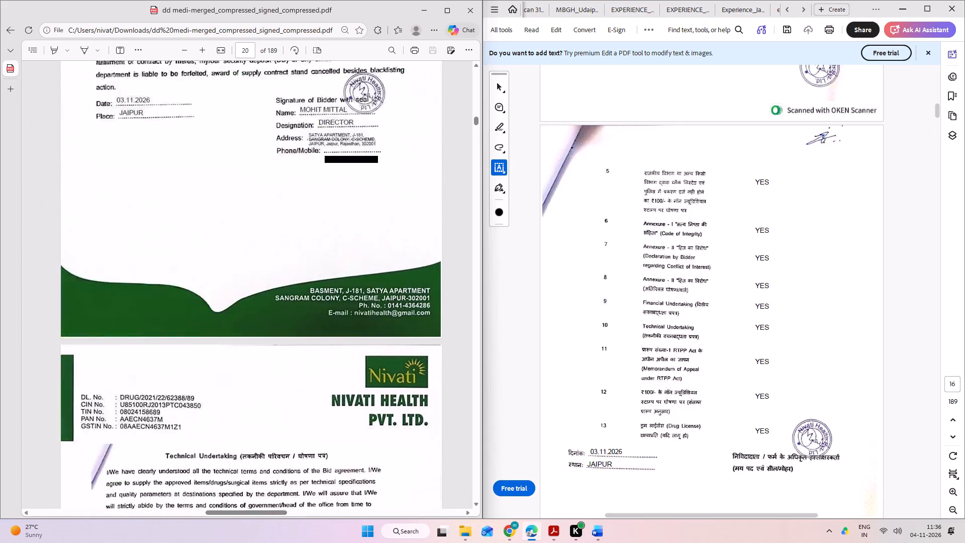
pyautogui.scroll(3, 331, 365)
pyautogui.scroll(-8, 331, 365)
pyautogui.scroll(3, 331, 365)
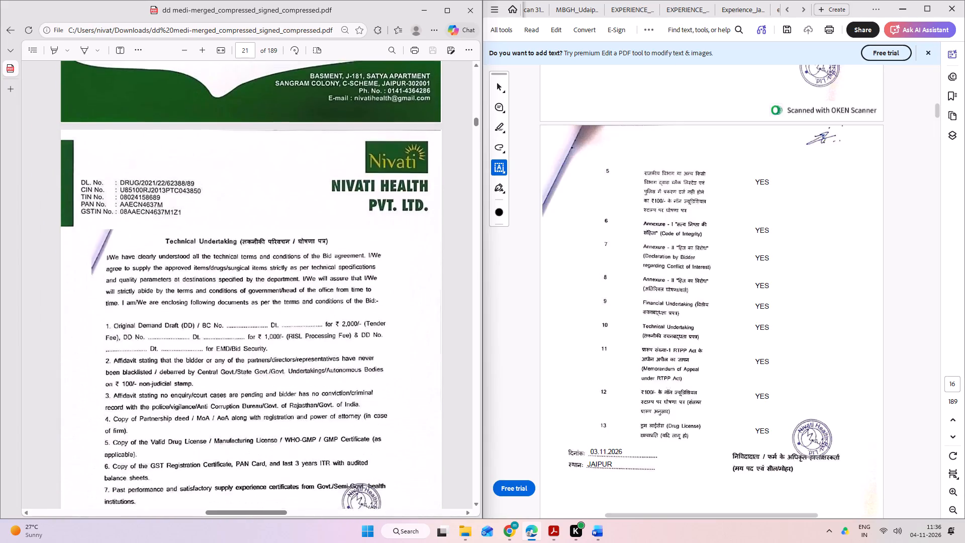
pyautogui.scroll(8, 331, 365)
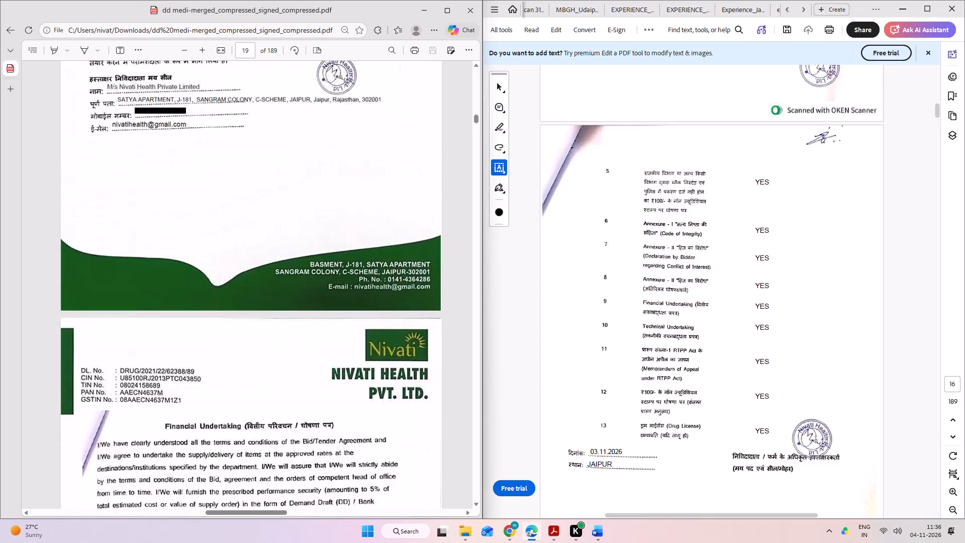
pyautogui.scroll(13, 331, 365)
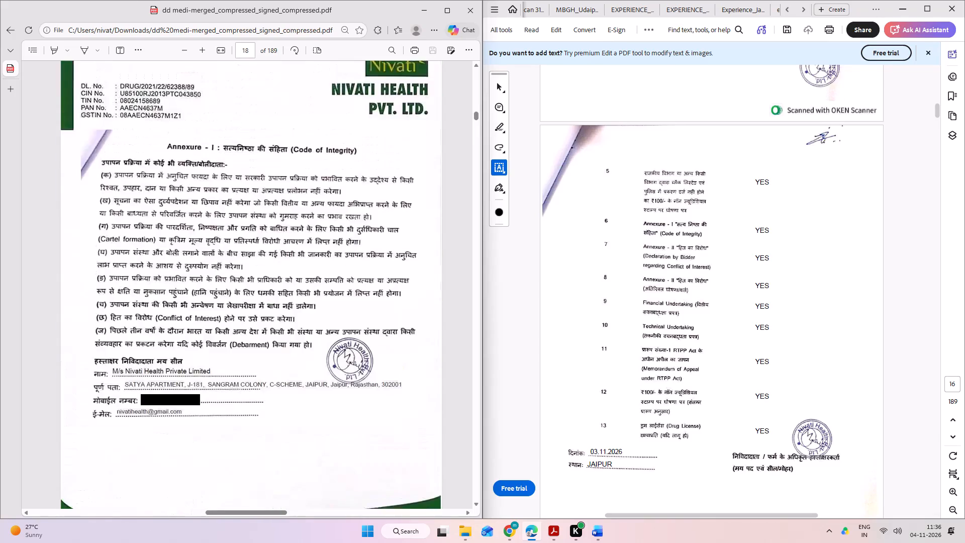
pyautogui.scroll(14, 331, 365)
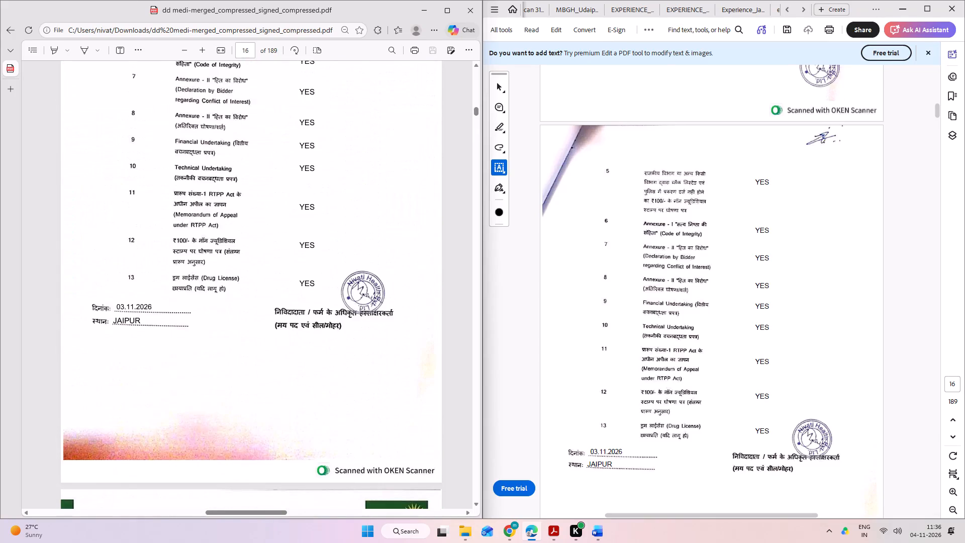
pyautogui.scroll(5, 331, 365)
pyautogui.scroll(-12, 331, 365)
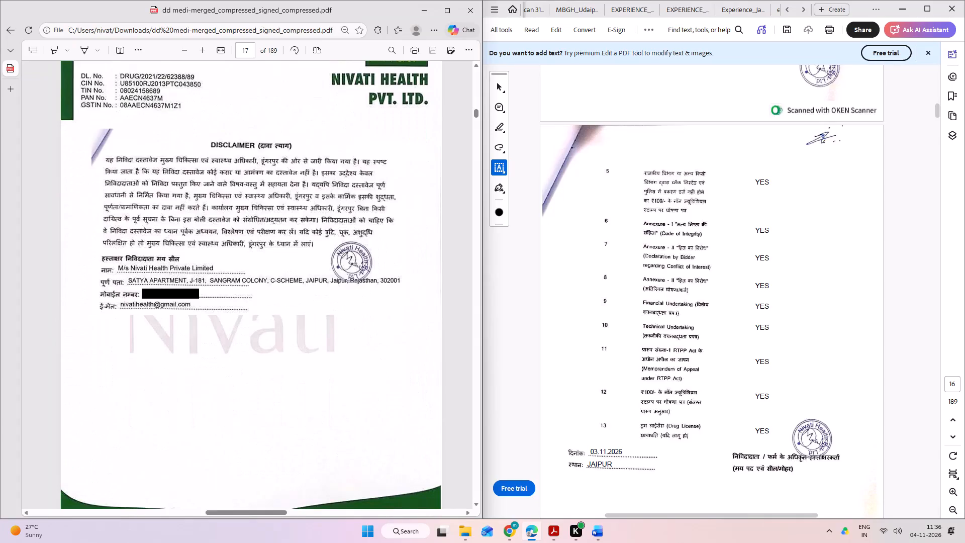
pyautogui.scroll(-8, 337, 349)
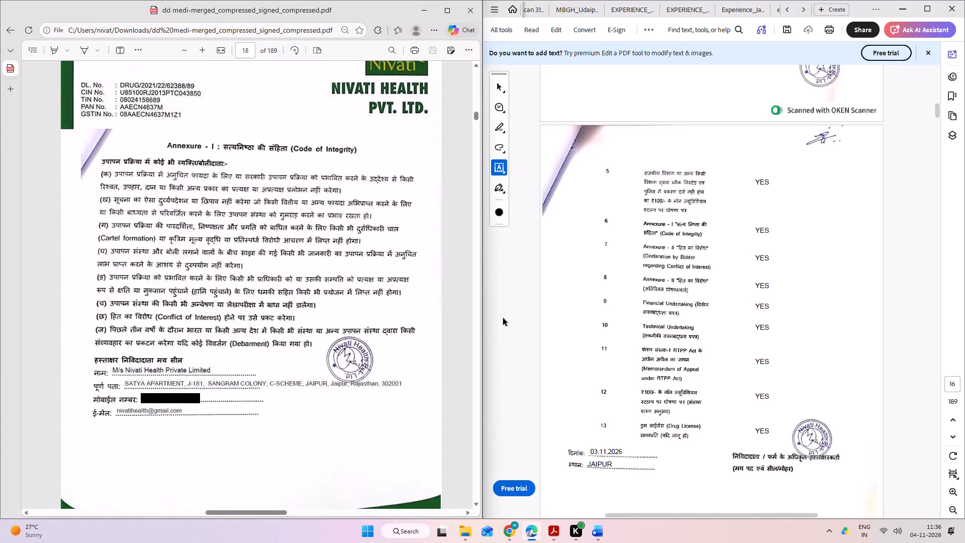
# Enter 18 as the enclosed page number for item 6 (Annexure-I, Code of Integrity) in the Acrobat checklist.
pyautogui.click(820, 228)
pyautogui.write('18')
pyautogui.click(397, 239)
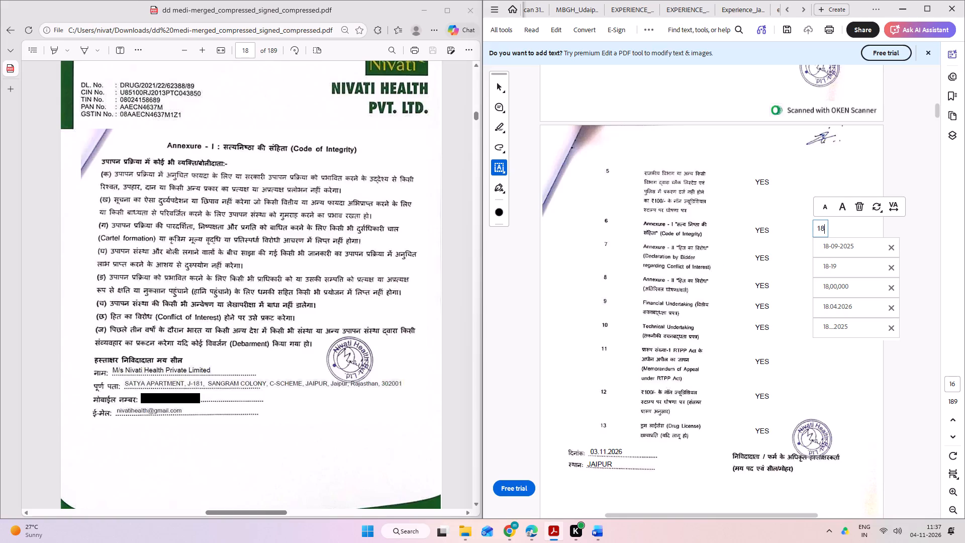
pyautogui.click(795, 259)
# Check the Conflict of Interest annexure's page in the Edge copy and enter 19 for checklist item 7 in Acrobat.
pyautogui.click(821, 257)
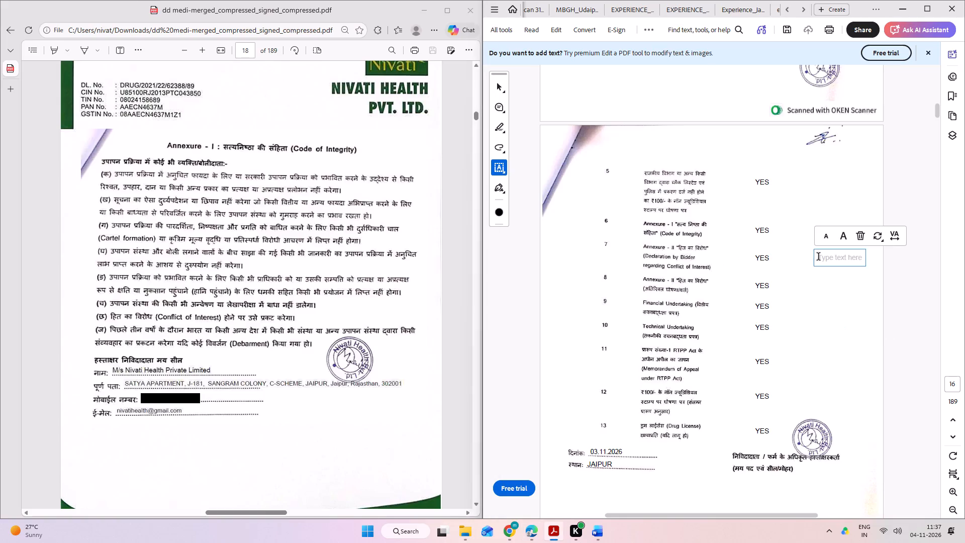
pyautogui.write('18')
pyautogui.click(444, 253)
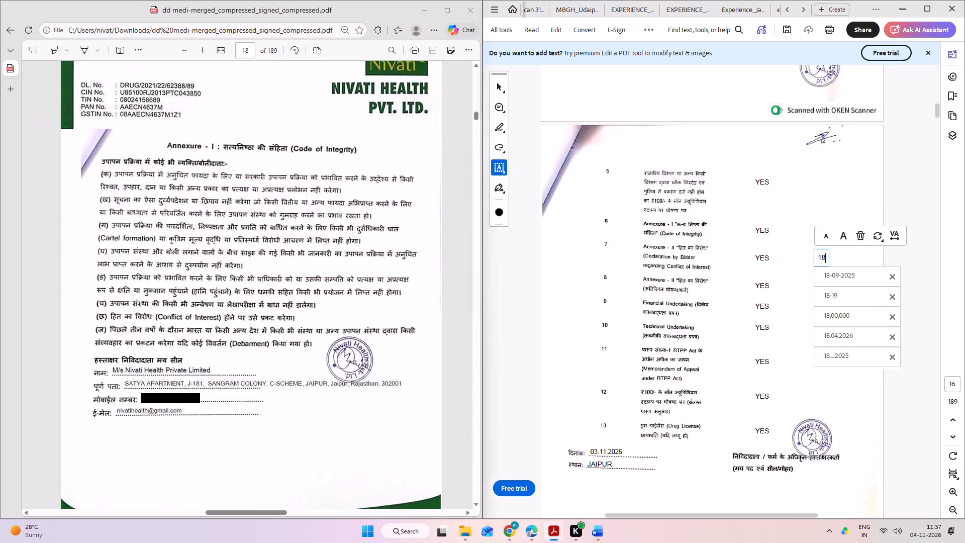
pyautogui.scroll(-7, 444, 253)
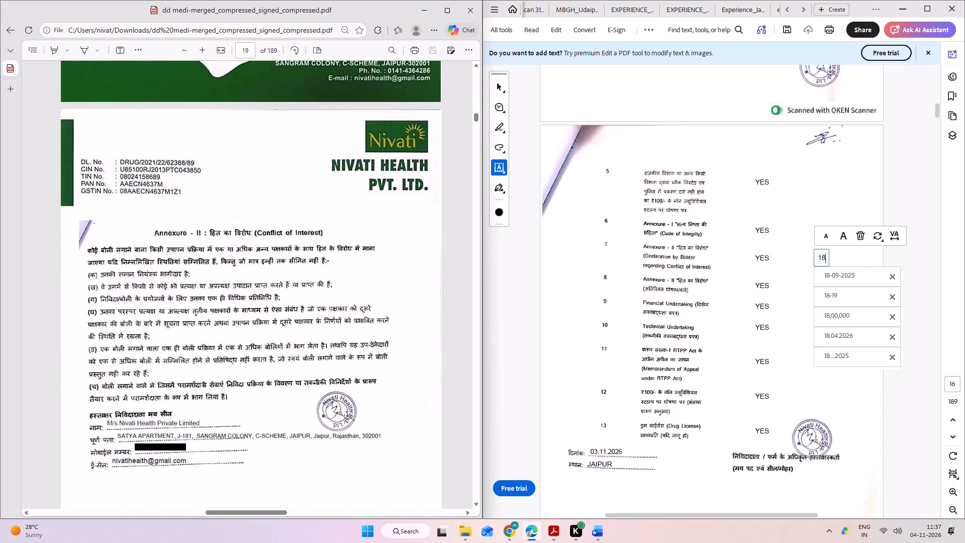
pyautogui.scroll(-1, 444, 253)
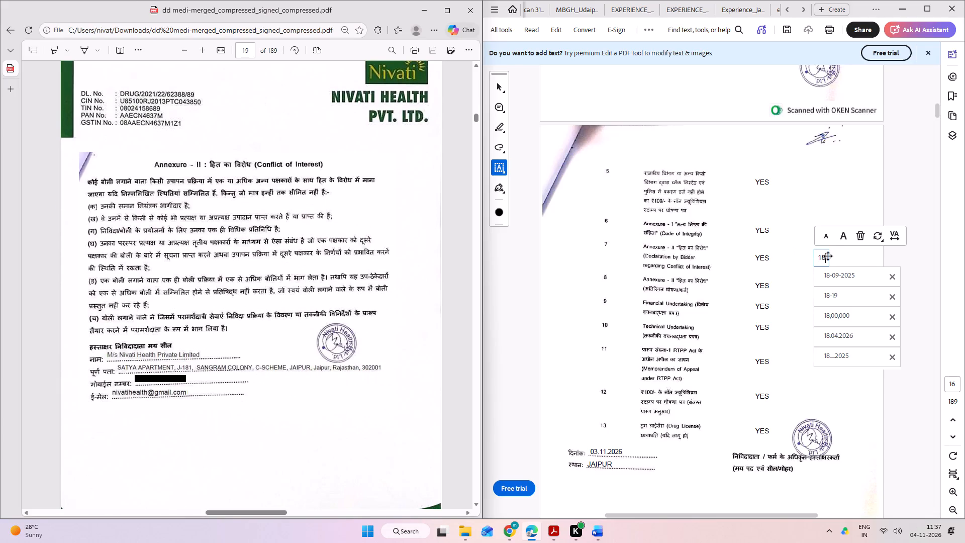
pyautogui.press('BackSpace')
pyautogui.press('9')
pyautogui.click(825, 257)
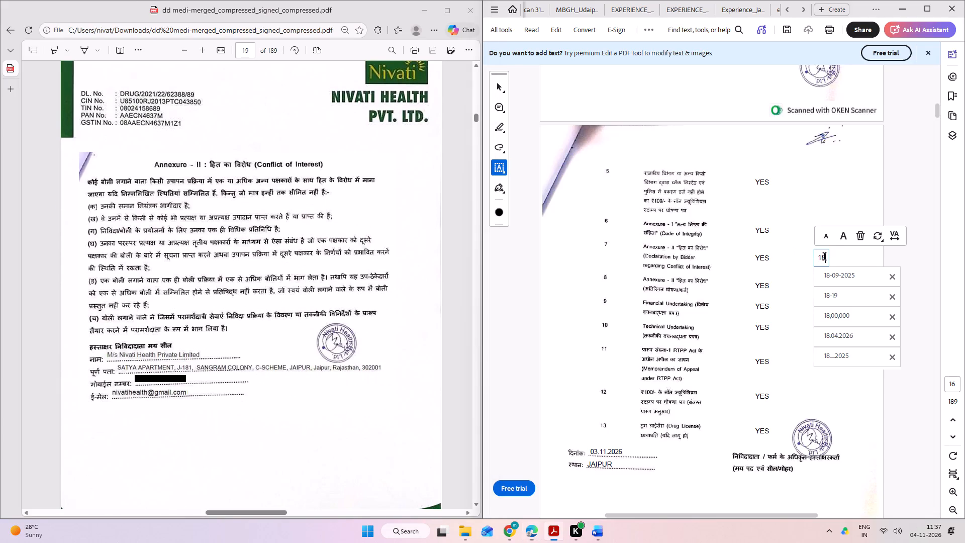
pyautogui.press('BackSpace')
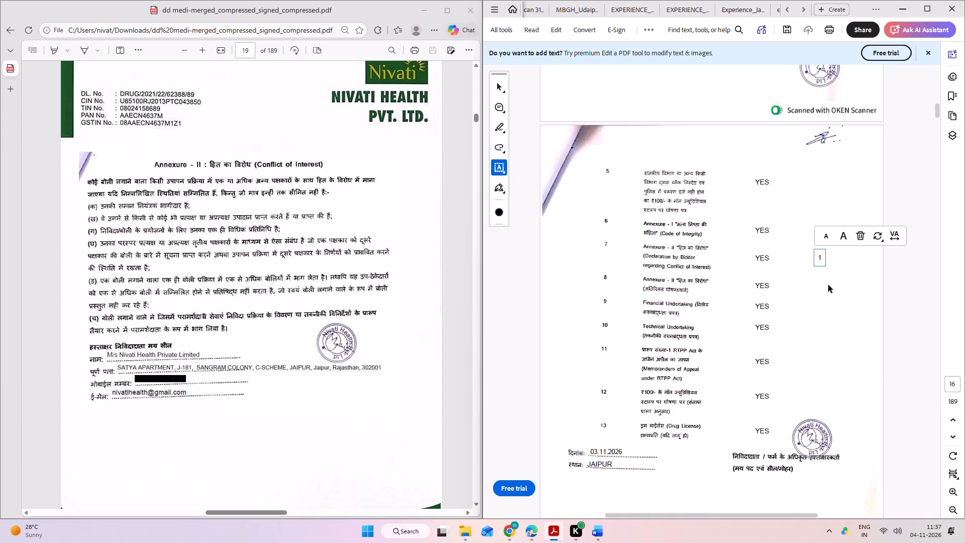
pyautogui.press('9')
pyautogui.click(778, 290)
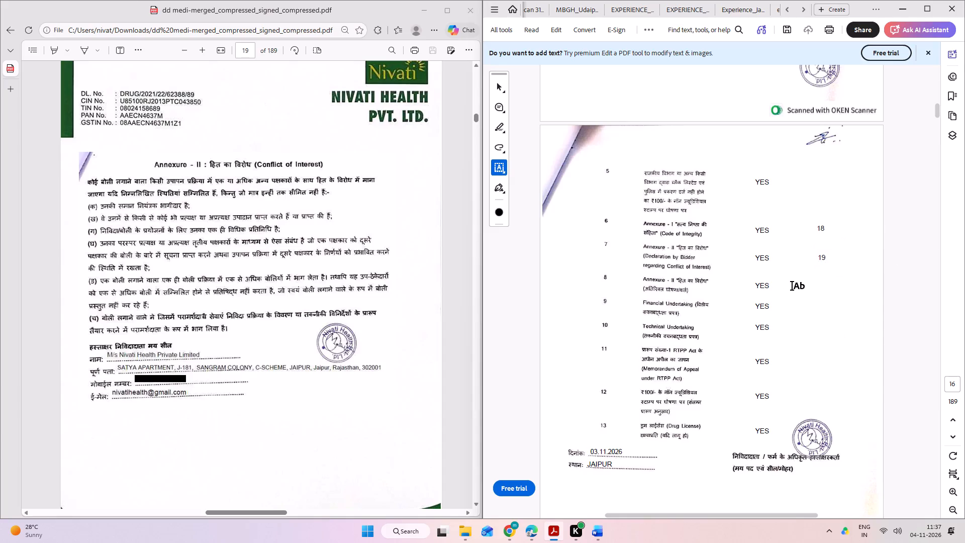
# Check the pages following Annexure-II in the Edge copy and enter 19 for checklist item 8 in Acrobat.
pyautogui.click(451, 246)
pyautogui.scroll(-6, 451, 246)
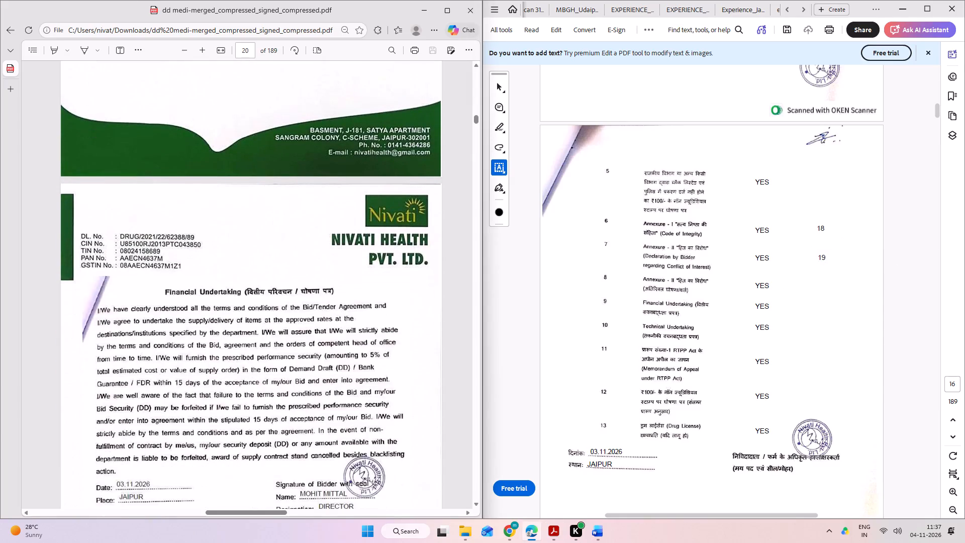
pyautogui.click(816, 283)
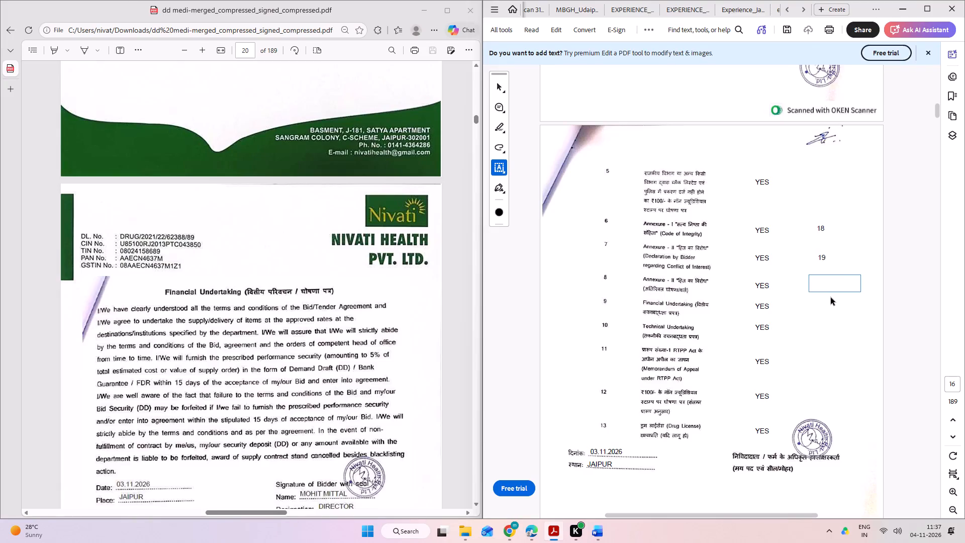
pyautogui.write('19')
pyautogui.click(732, 300)
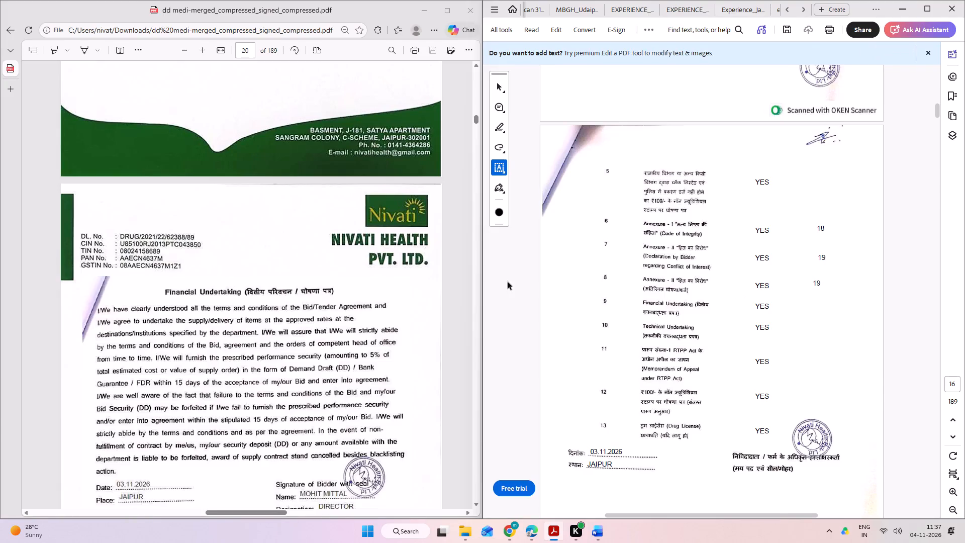
# Enter page numbers 20 for item 9 (Financial Undertaking) and 21 for item 10 (Technical Undertaking), checking them against the Edge copy.
pyautogui.click(431, 275)
pyautogui.scroll(-6, 431, 275)
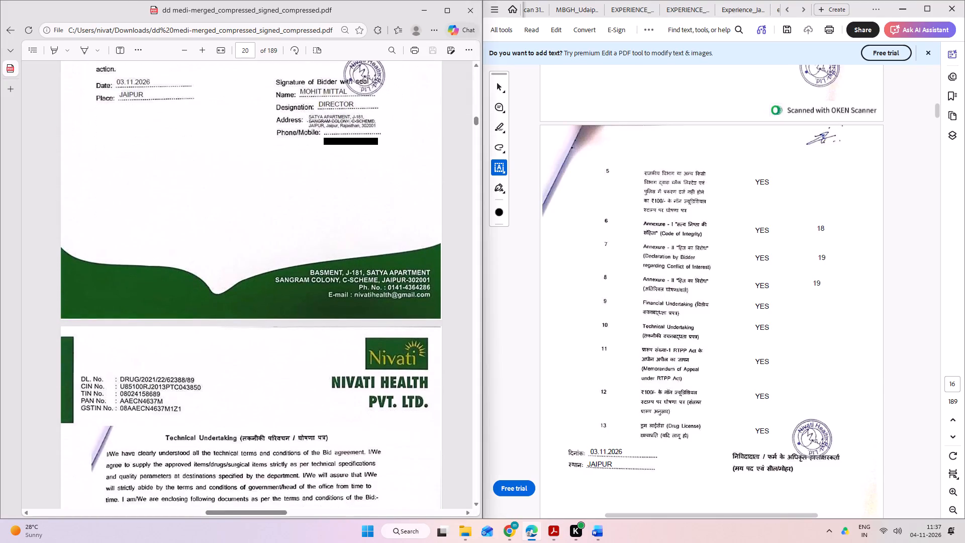
pyautogui.scroll(-2, 450, 282)
pyautogui.click(816, 304)
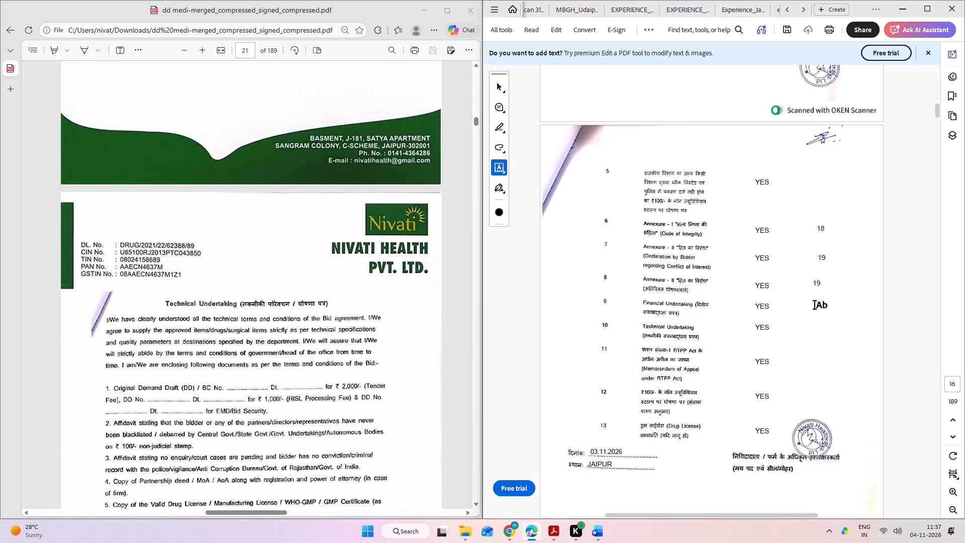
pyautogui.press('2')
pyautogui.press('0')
pyautogui.click(753, 327)
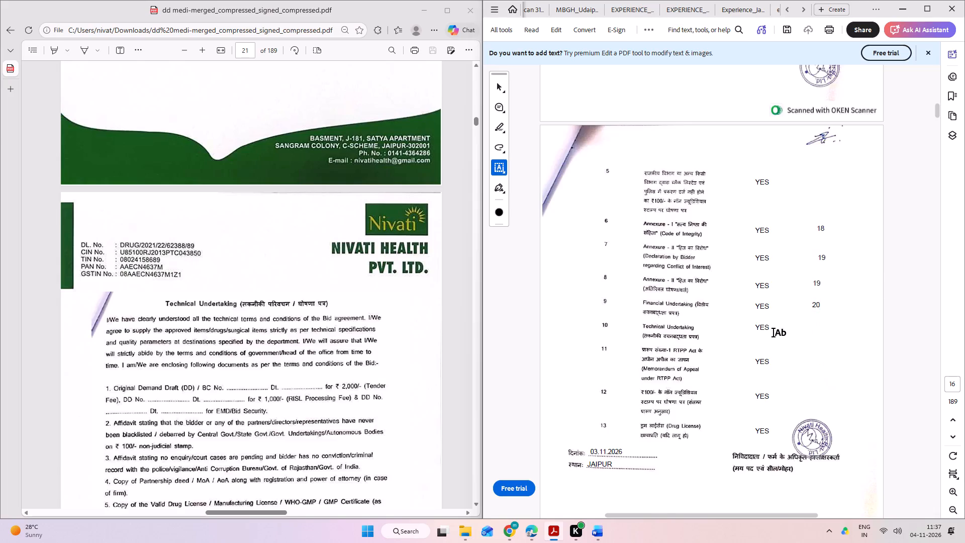
pyautogui.click(811, 325)
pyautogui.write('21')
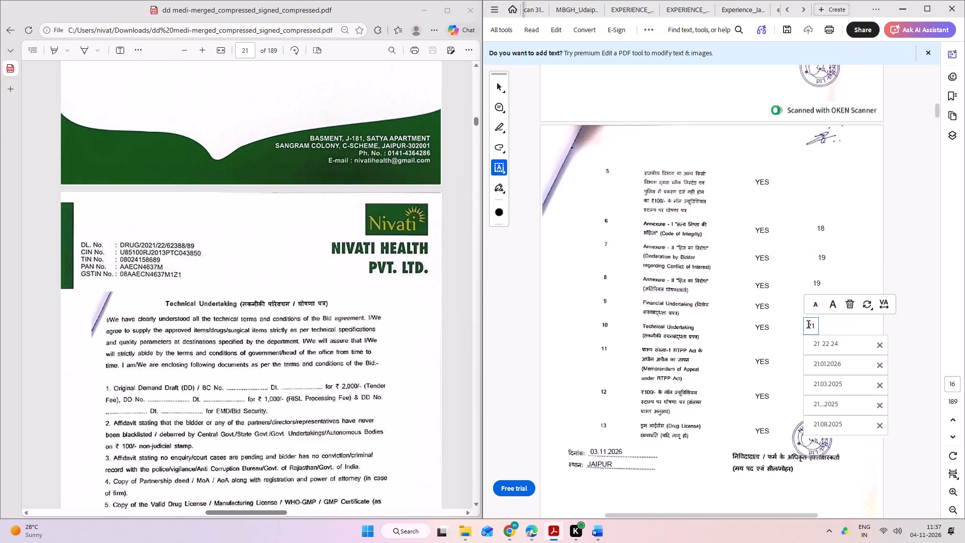
pyautogui.click(713, 352)
# Look through the Edge copy for the page holding the Memorandum of Appeal under the RTPP Act.
pyautogui.click(293, 308)
pyautogui.scroll(-4, 296, 307)
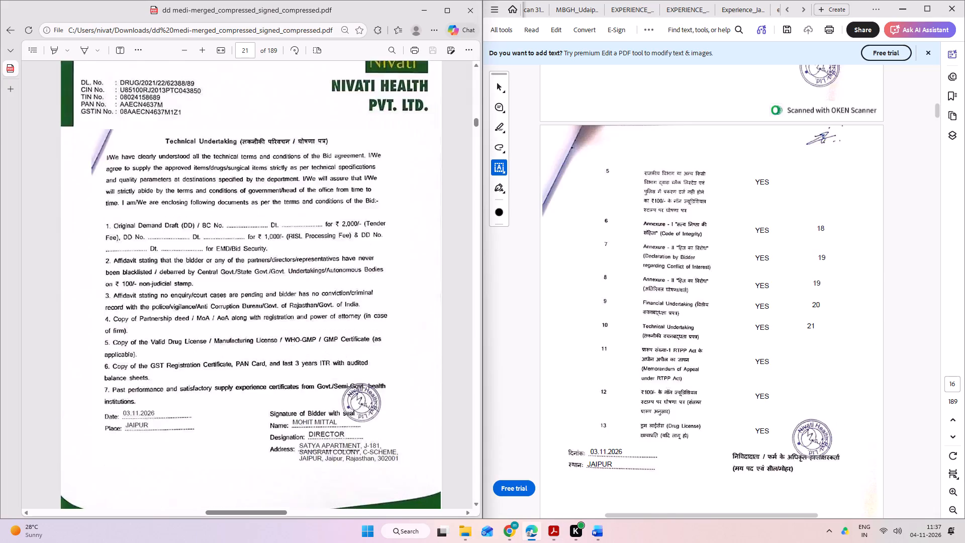
pyautogui.scroll(-3, 297, 307)
pyautogui.scroll(13, 301, 306)
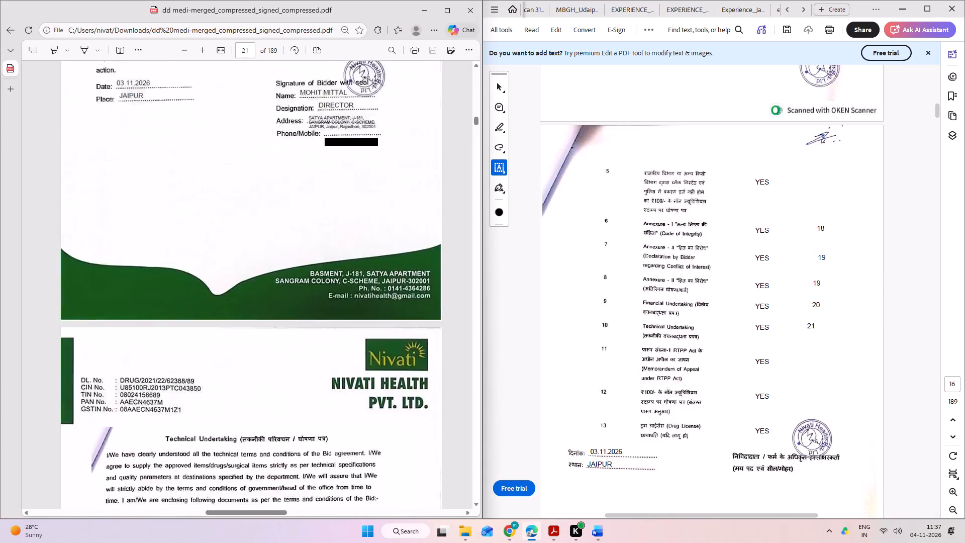
pyautogui.scroll(19, 301, 306)
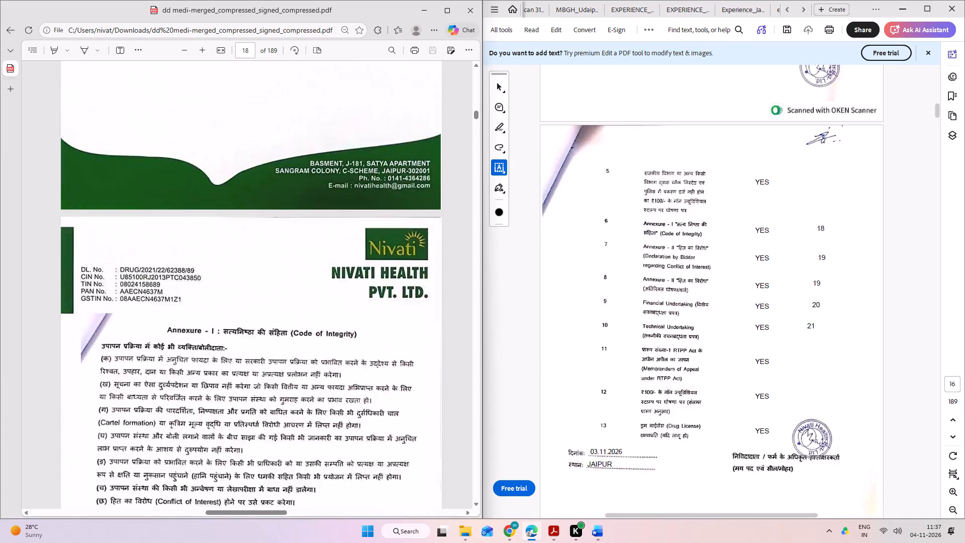
pyautogui.scroll(18, 301, 306)
pyautogui.scroll(3, 301, 306)
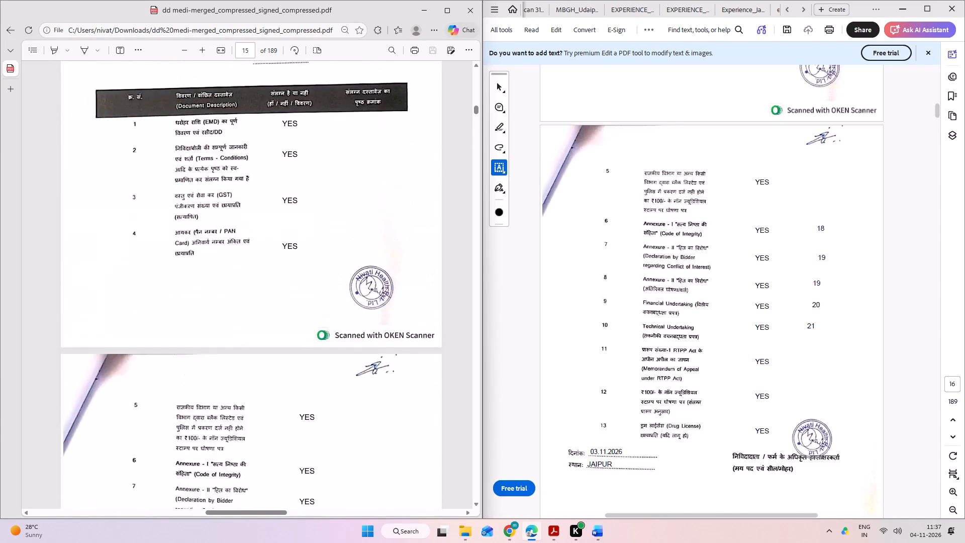
pyautogui.scroll(11, 301, 306)
pyautogui.scroll(-2, 301, 306)
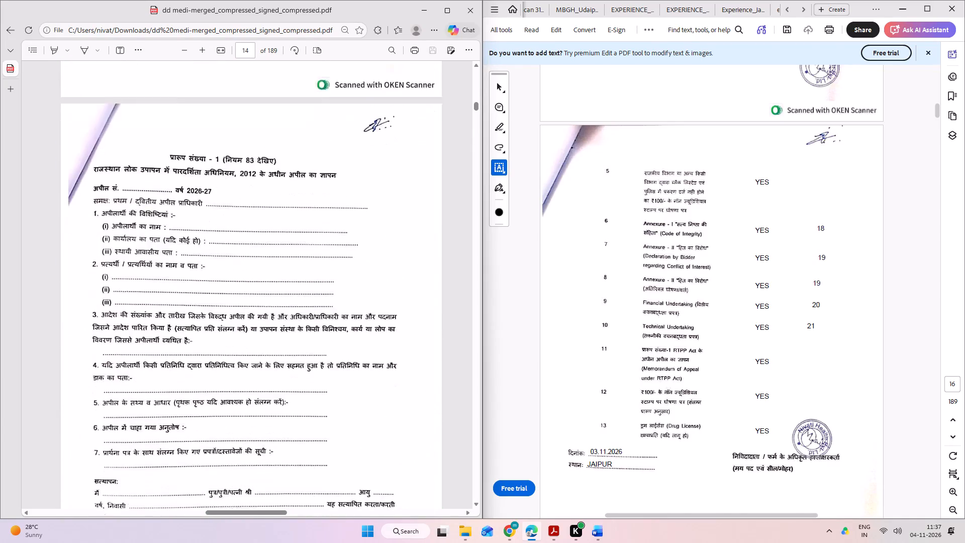
pyautogui.scroll(-1, 301, 306)
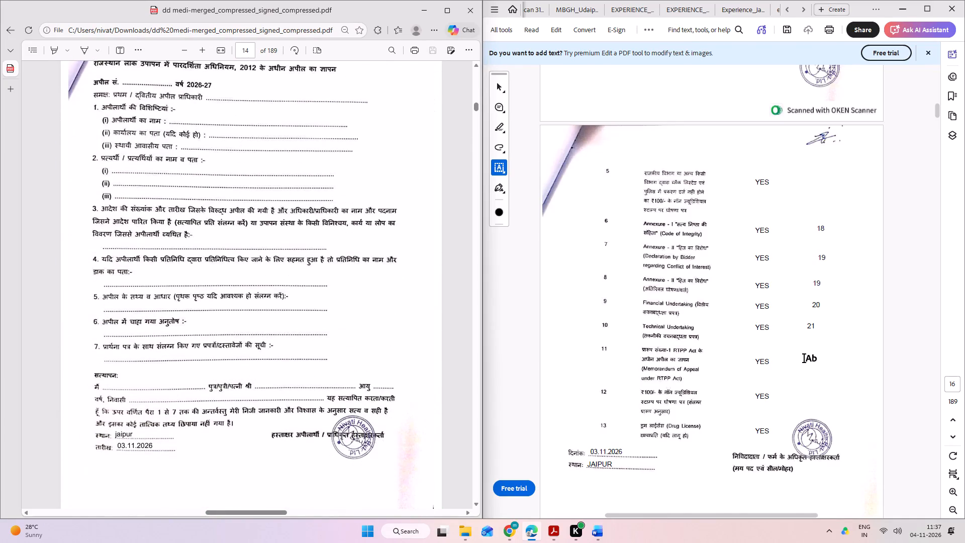
# Enter 14 as the enclosed page number for item 11 (Memorandum of Appeal under RTPP Act) in the Acrobat checklist.
pyautogui.click(805, 357)
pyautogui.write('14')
pyautogui.click(759, 368)
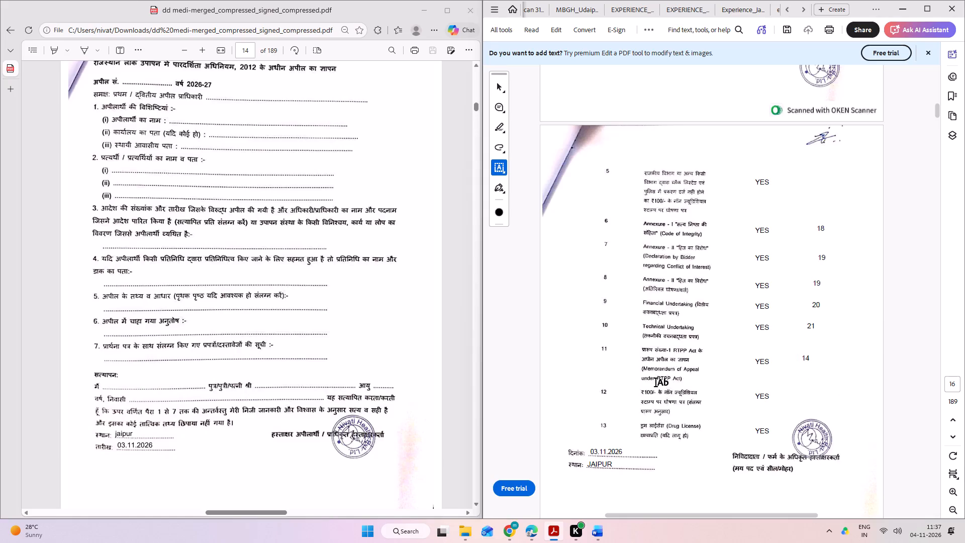
pyautogui.click(454, 294)
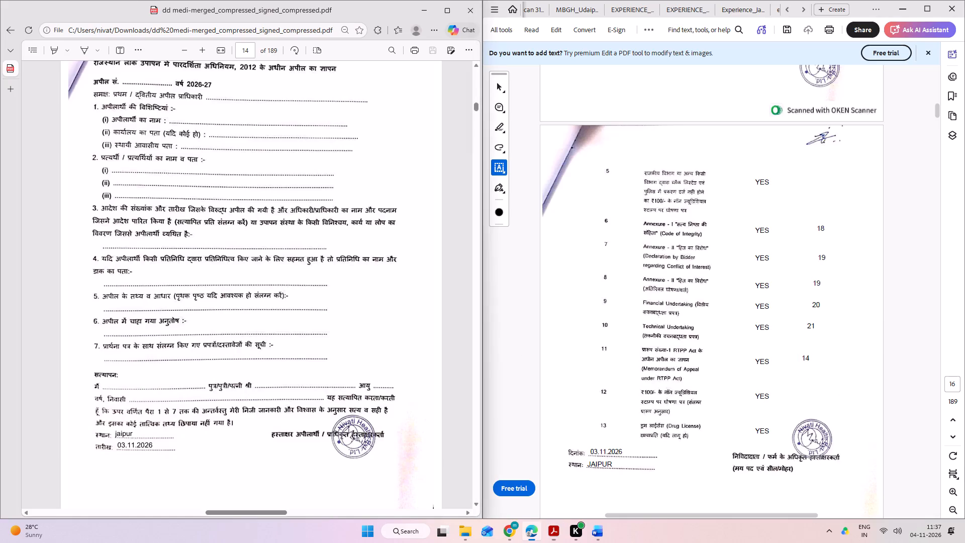
# Look through the Edge copy, from the Memorandum of Appeal onward, for the page where the drug licence begins.
pyautogui.scroll(-5, 454, 294)
pyautogui.click(454, 294)
pyautogui.press('pagedown')
pyautogui.press('pagedown')
pyautogui.press('pagedown')
pyautogui.press('pagedown')
pyautogui.press('pagedown')
pyautogui.press('pagedown')
pyautogui.press('pagedown')
pyautogui.press('pagedown')
pyautogui.press('pagedown')
pyautogui.press('pagedown')
pyautogui.press('pagedown')
pyautogui.press('pagedown')
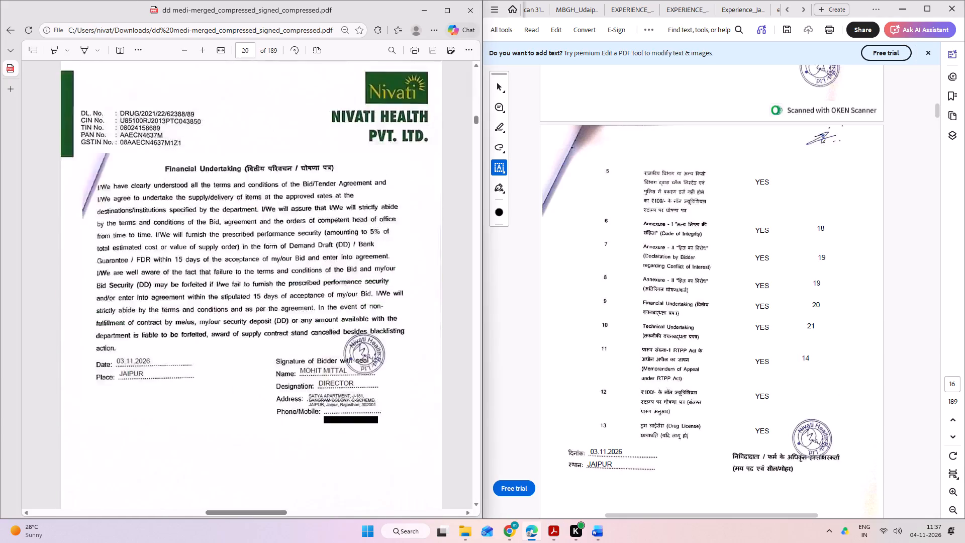
pyautogui.press('pagedown')
pyautogui.press('pagedown')
pyautogui.press('pagedown')
pyautogui.press('pagedown')
pyautogui.press('pagedown')
pyautogui.press('pagedown')
pyautogui.press('pagedown')
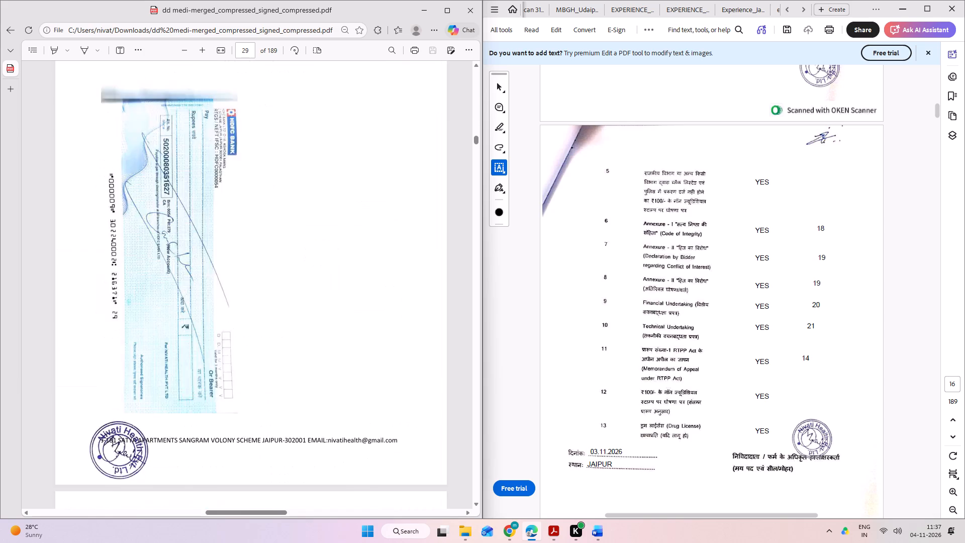
pyautogui.press('pagedown')
pyautogui.press('pagedown')
pyautogui.press('pageup')
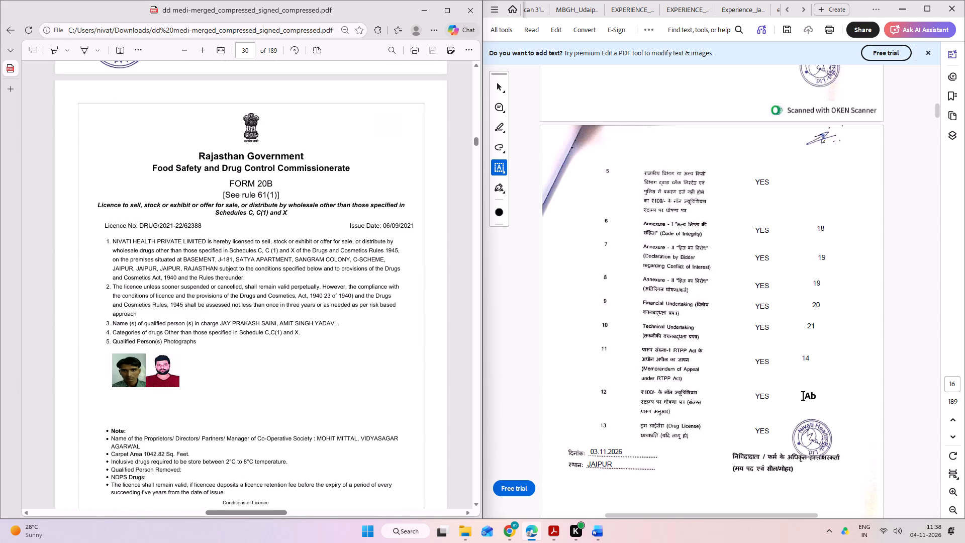
# Enter 30 as the enclosed page number for item 13 (Drug License) in the Acrobat checklist, placed clear of the round stamp.
pyautogui.click(804, 427)
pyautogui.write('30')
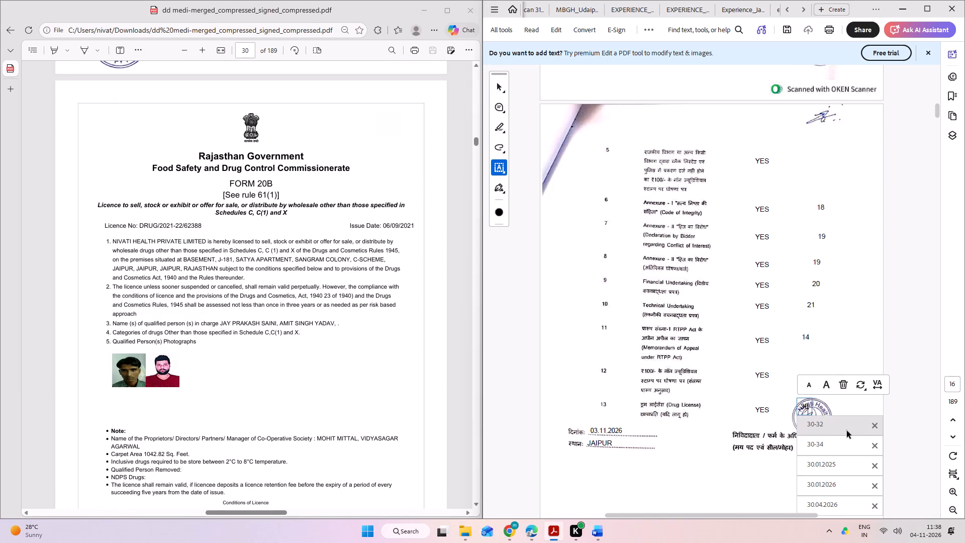
pyautogui.click(921, 366)
pyautogui.scroll(-2, 850, 362)
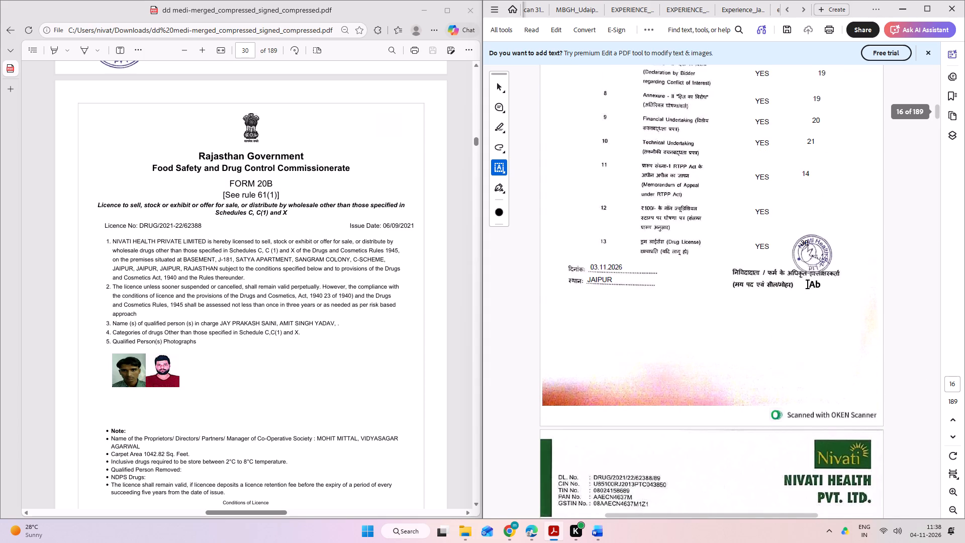
pyautogui.click(807, 247)
pyautogui.moveTo(810, 247); pyautogui.dragTo(847, 248)
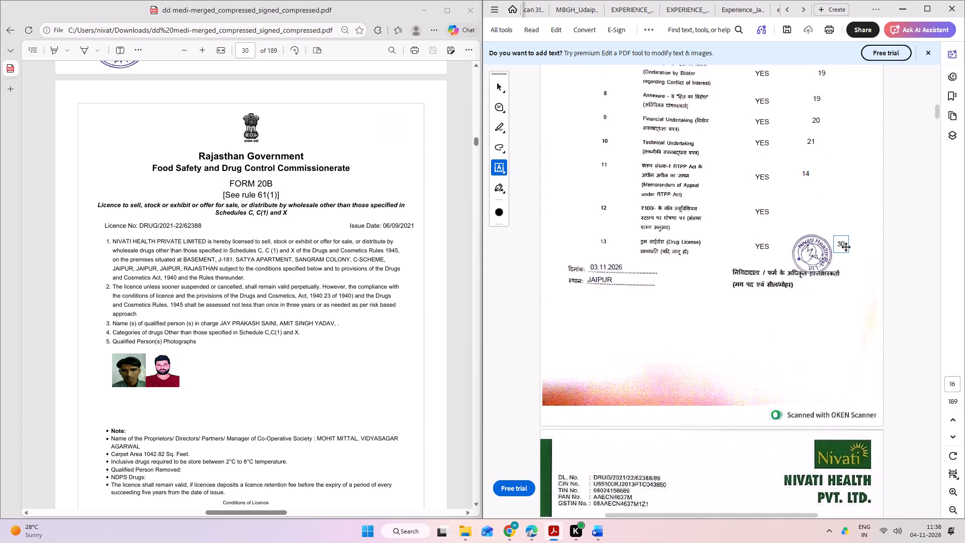
pyautogui.click(913, 264)
# Find the ₹100 non-judicial stamp paper undertaking near the end of the Edge copy and enter 188 for checklist item 12 in Acrobat.
pyautogui.click(447, 170)
pyautogui.scroll(-10, 447, 170)
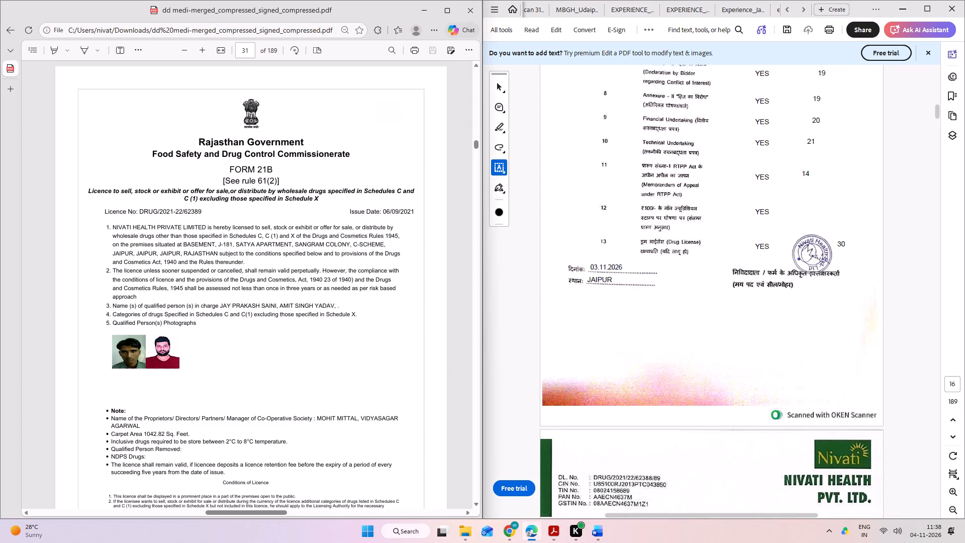
pyautogui.scroll(2, 448, 169)
pyautogui.click(441, 133)
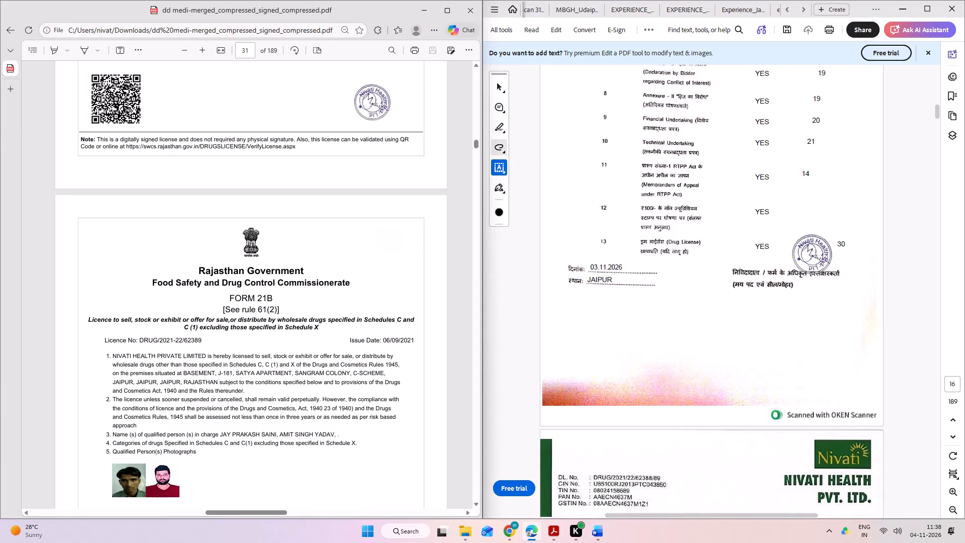
pyautogui.press('End')
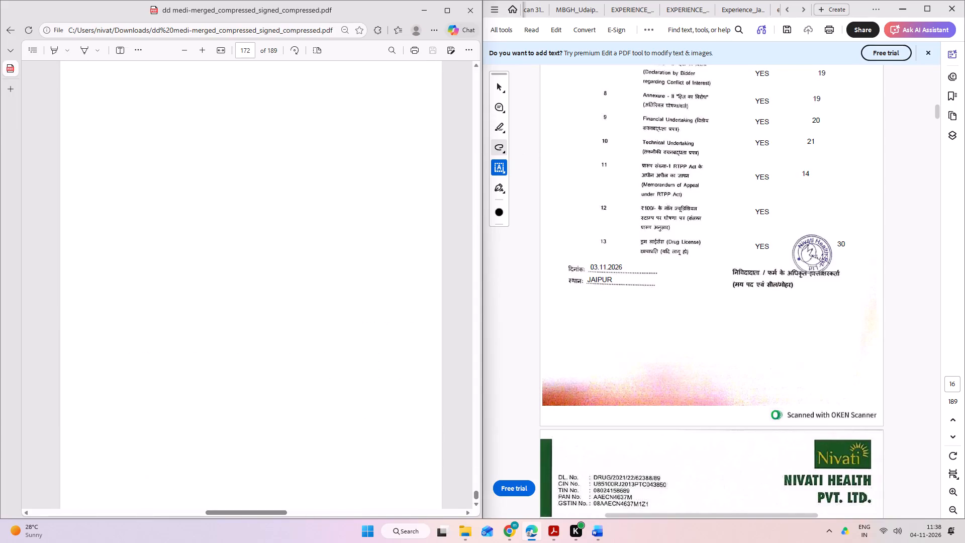
pyautogui.click(444, 181)
pyautogui.scroll(11, 454, 196)
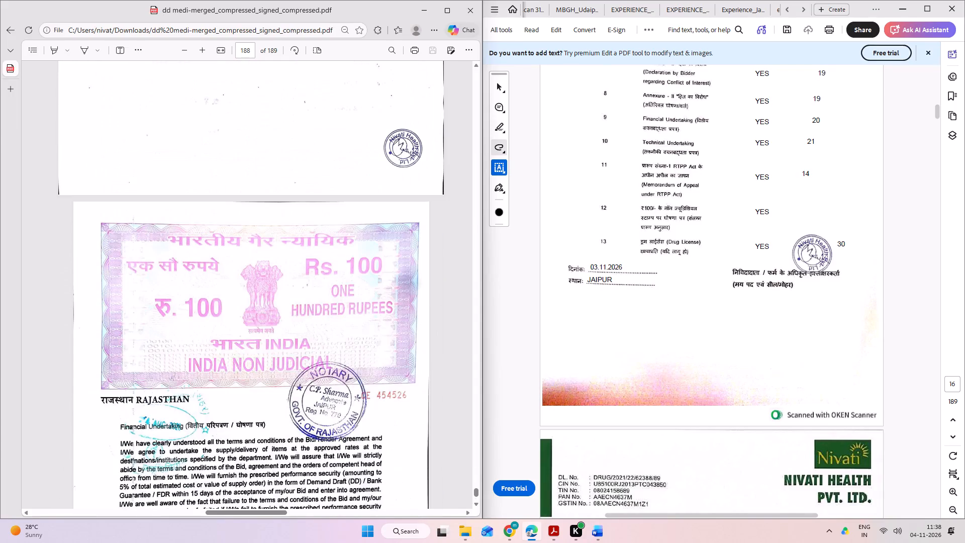
pyautogui.scroll(-3, 454, 196)
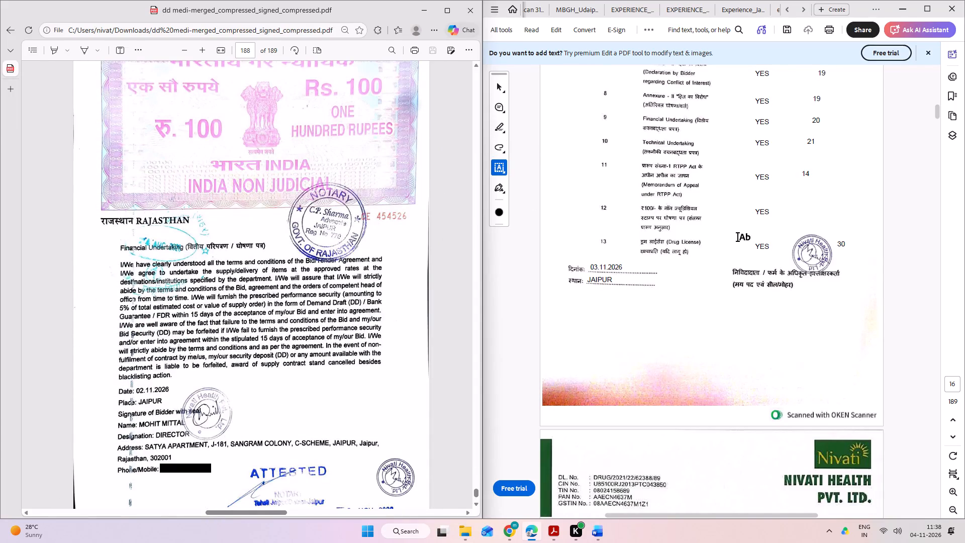
pyautogui.click(804, 211)
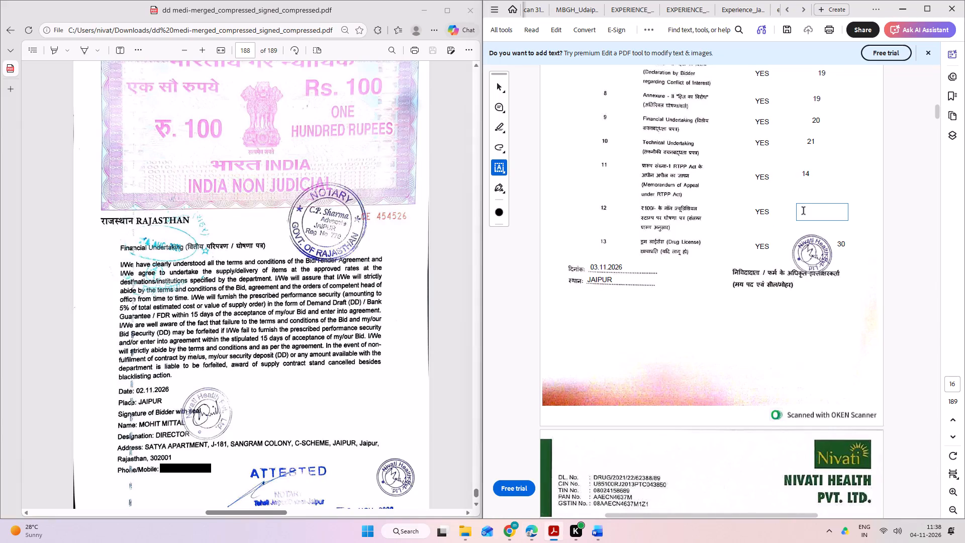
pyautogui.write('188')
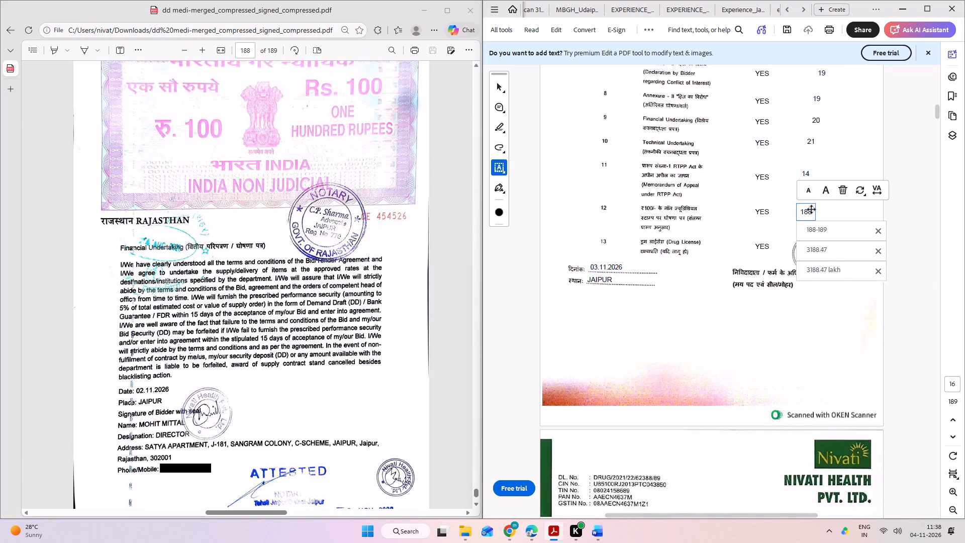
pyautogui.moveTo(812, 210); pyautogui.dragTo(823, 210)
pyautogui.click(718, 215)
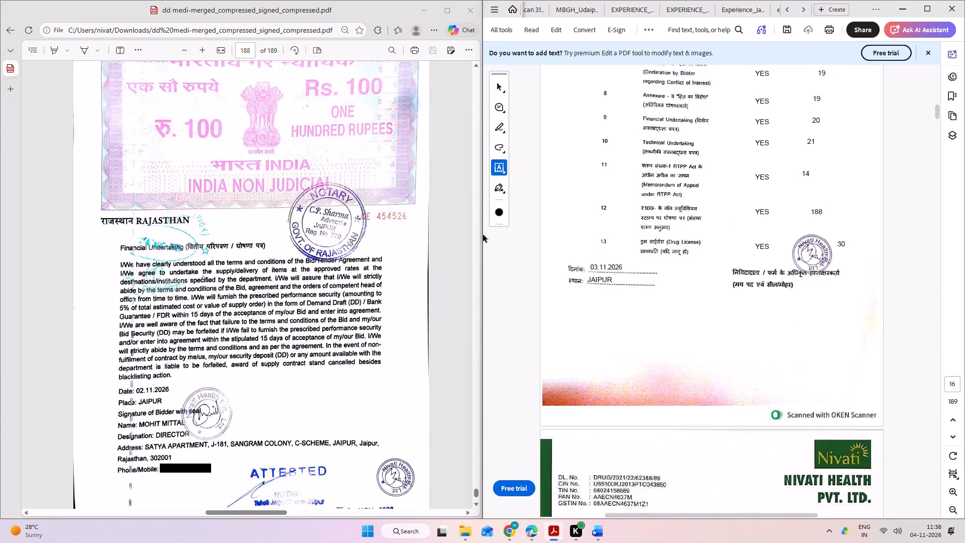
# Locate the notarised Non-Blacklisting Declaration in the Edge copy and enter 186 for checklist item 5 in Acrobat.
pyautogui.click(448, 220)
pyautogui.scroll(10, 448, 220)
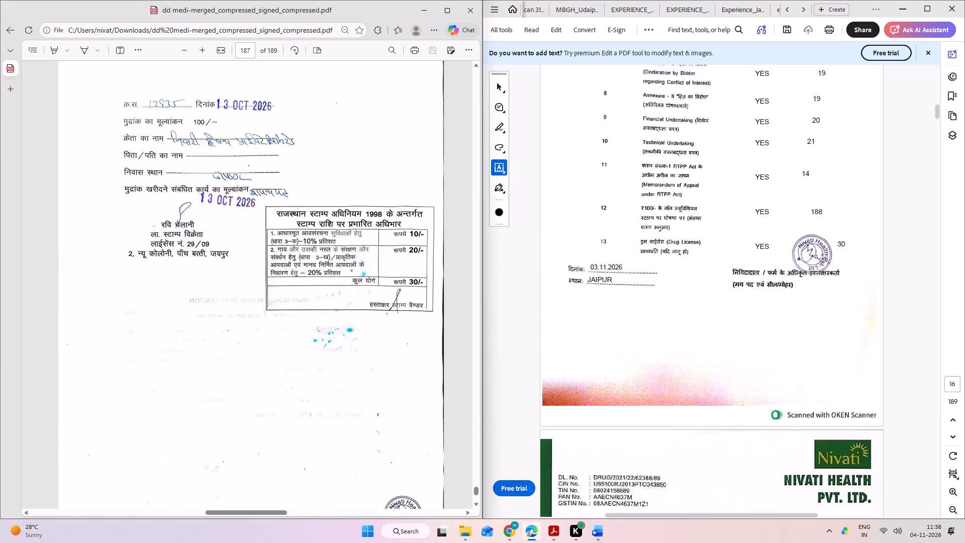
pyautogui.scroll(5, 460, 219)
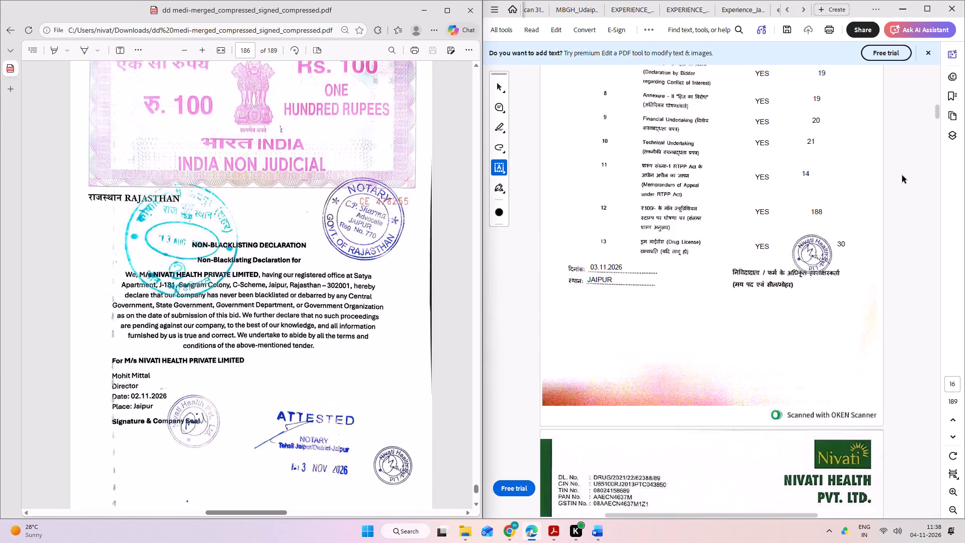
pyautogui.click(902, 175)
pyautogui.scroll(10, 902, 175)
pyautogui.scroll(-3, 902, 175)
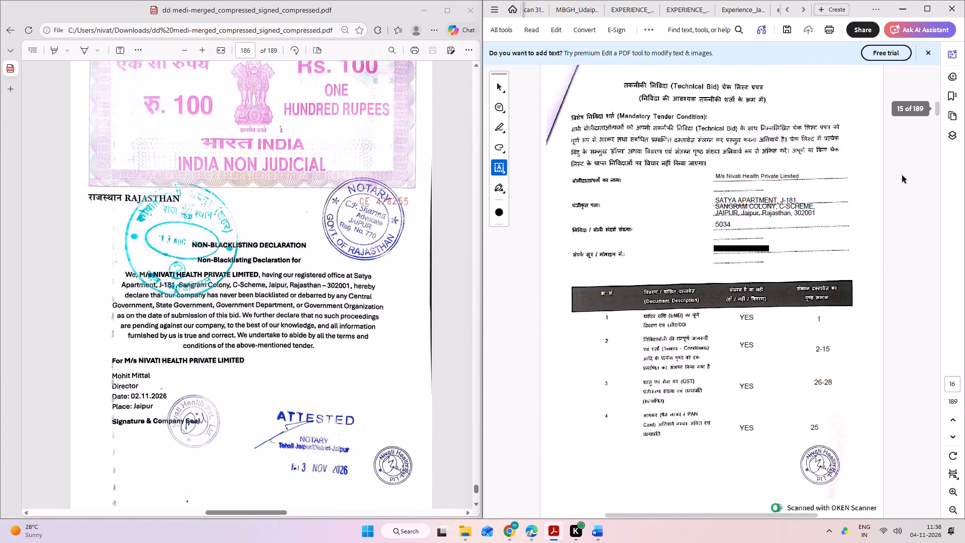
pyautogui.scroll(-3, 902, 175)
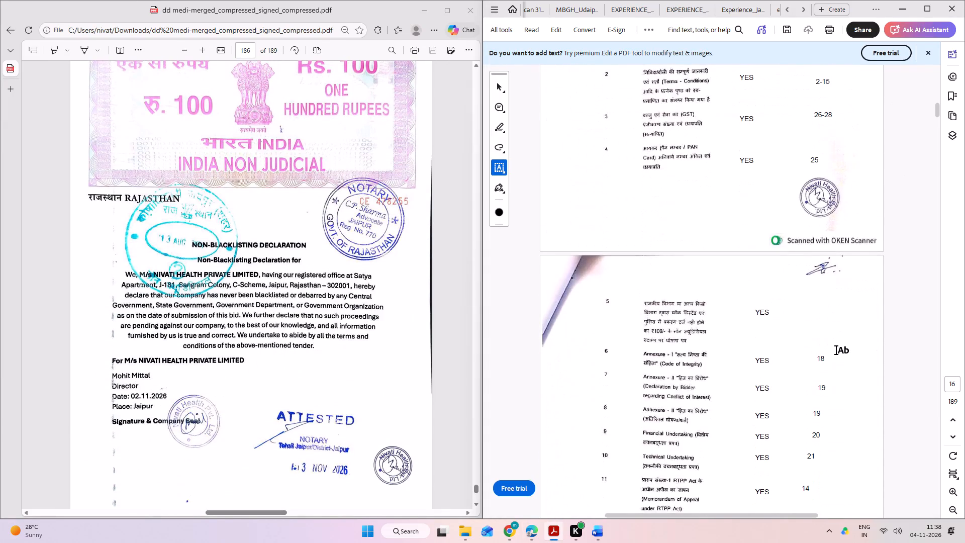
pyautogui.click(821, 307)
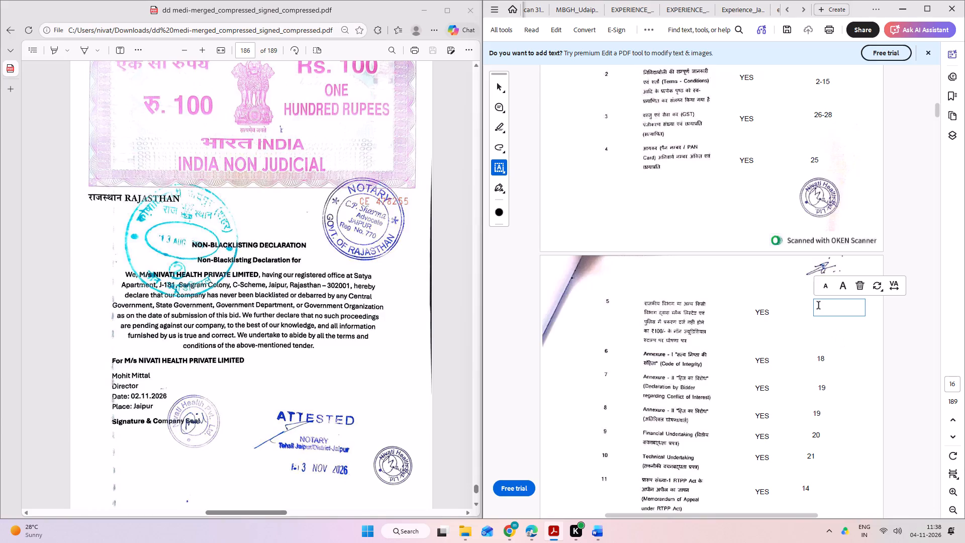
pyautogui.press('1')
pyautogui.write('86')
pyautogui.click(905, 347)
# Review the filled checklist and the following pages through the Financial Undertaking in Acrobat, maximising its window.
pyautogui.scroll(-2, 905, 347)
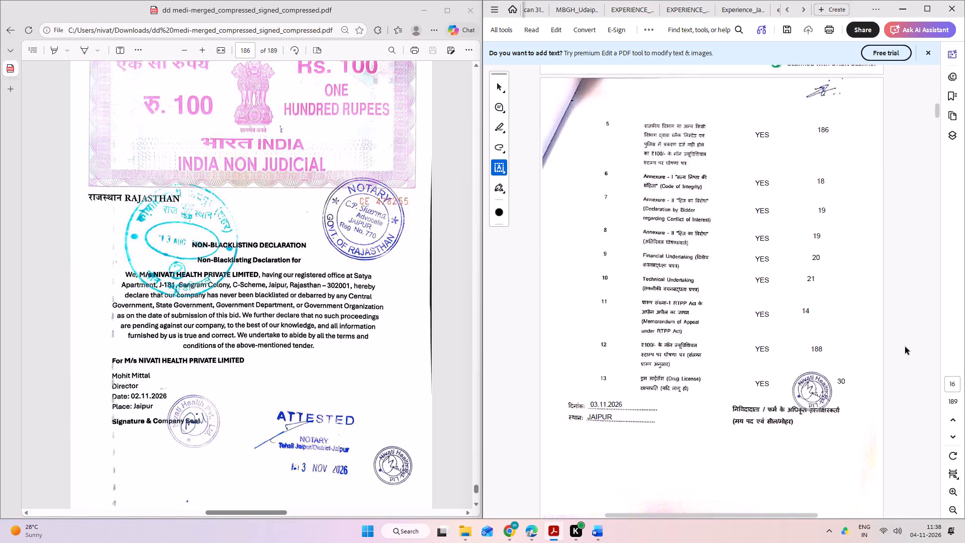
pyautogui.scroll(-5, 895, 347)
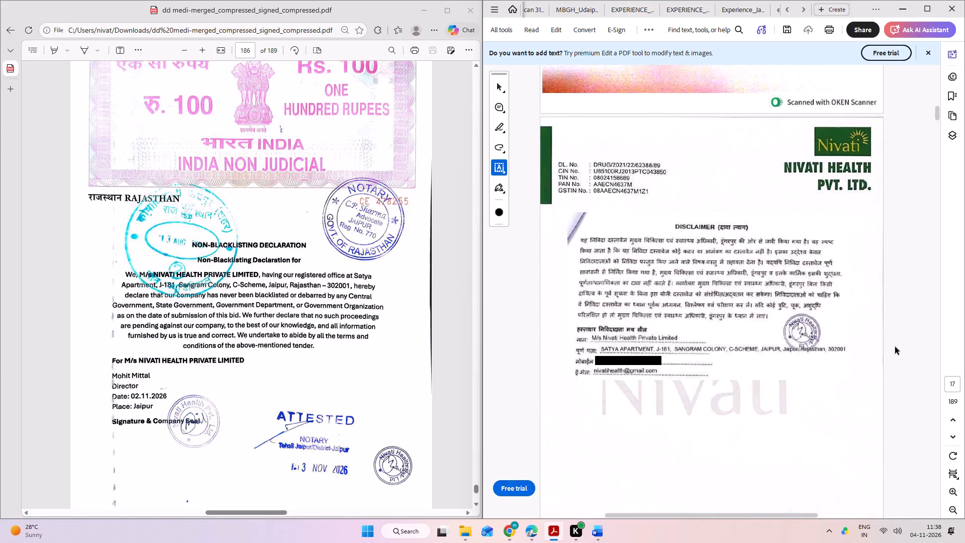
pyautogui.scroll(-5, 895, 347)
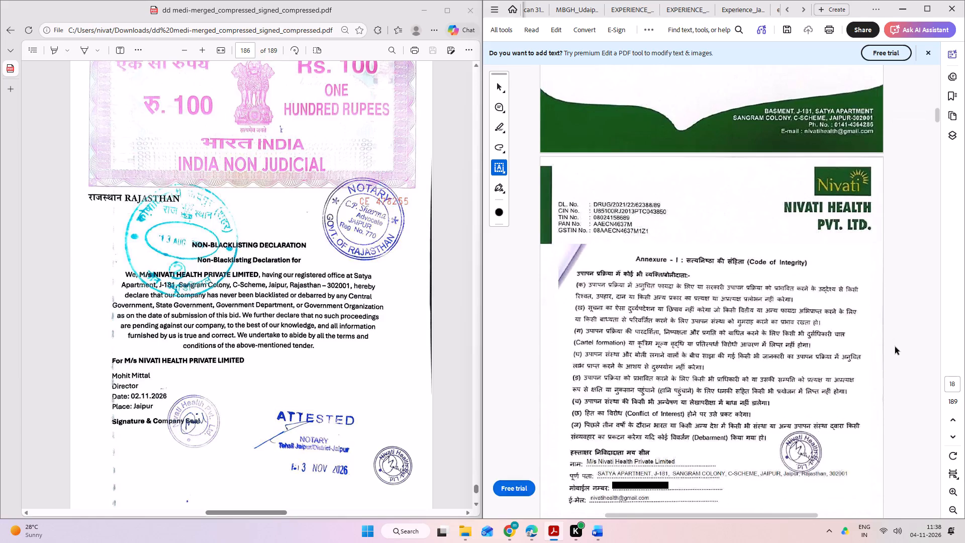
pyautogui.scroll(-6, 895, 347)
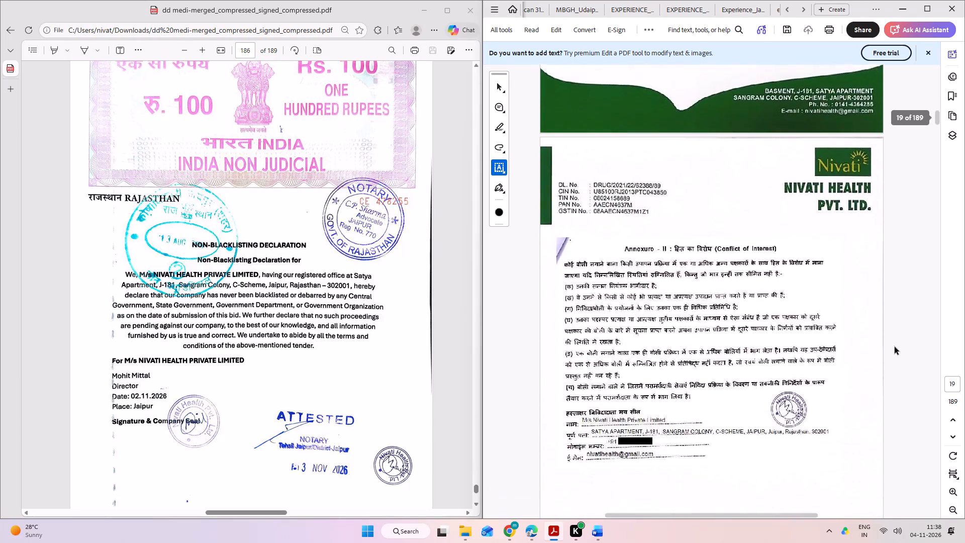
pyautogui.scroll(-6, 895, 347)
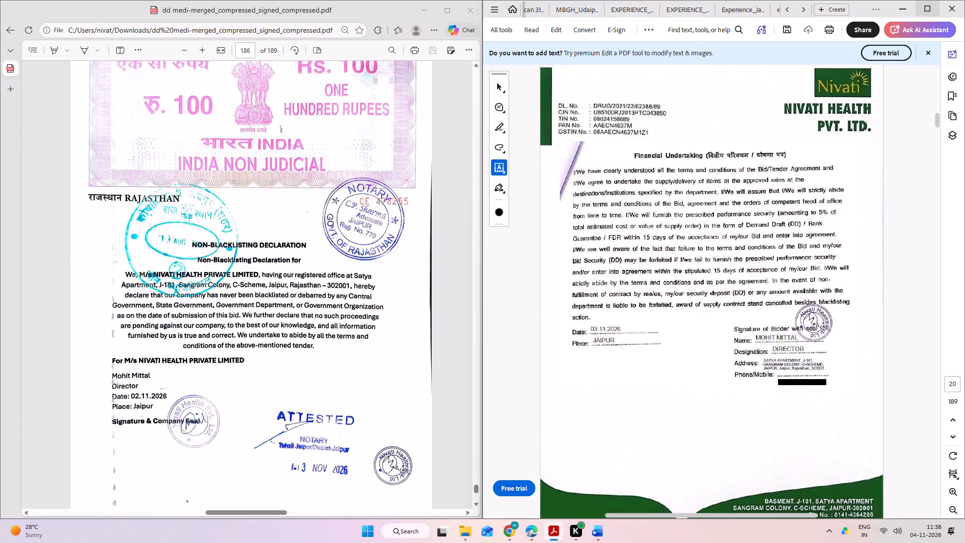
pyautogui.click(925, 9)
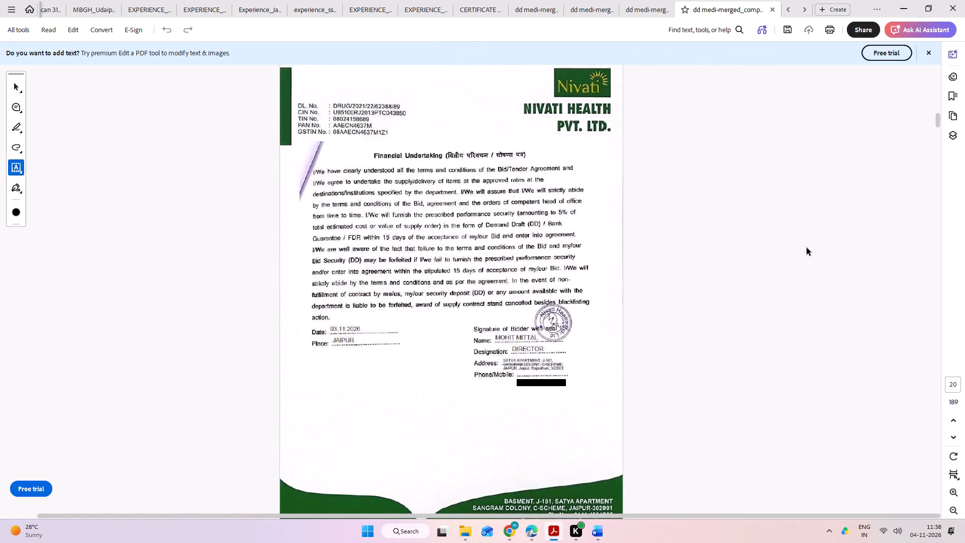
pyautogui.scroll(9, 805, 248)
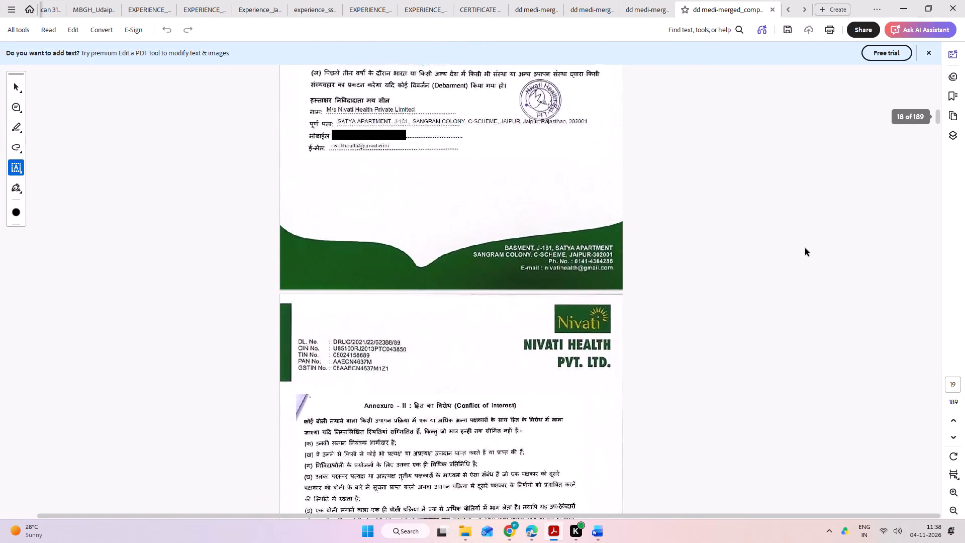
pyautogui.scroll(12, 805, 248)
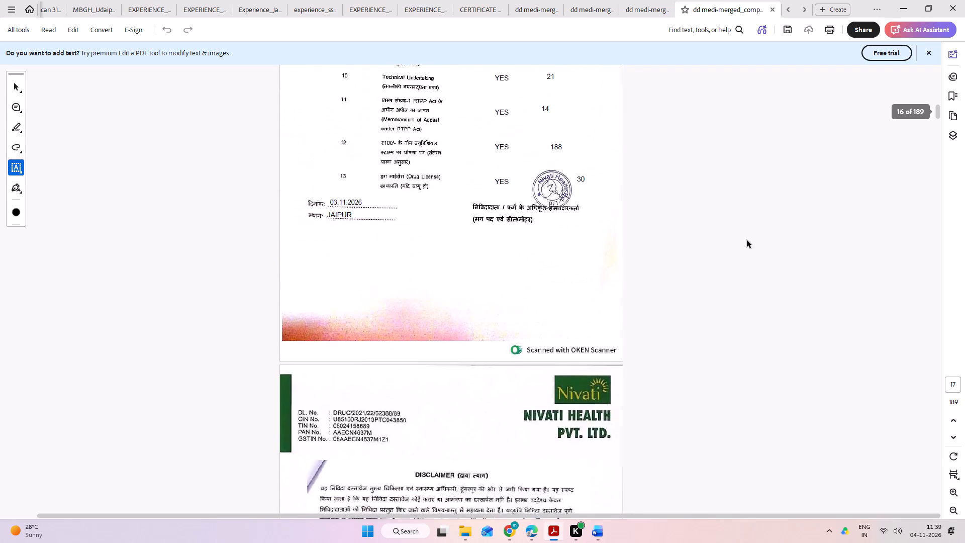
# Save the PDF as FINALDUNGARPUR DRUG in the 04.11.2026_3 PM CMHO DUNGARPUR MEDICINE tender folder.
pyautogui.click(161, 210)
pyautogui.hotkey('ctrl', 's')
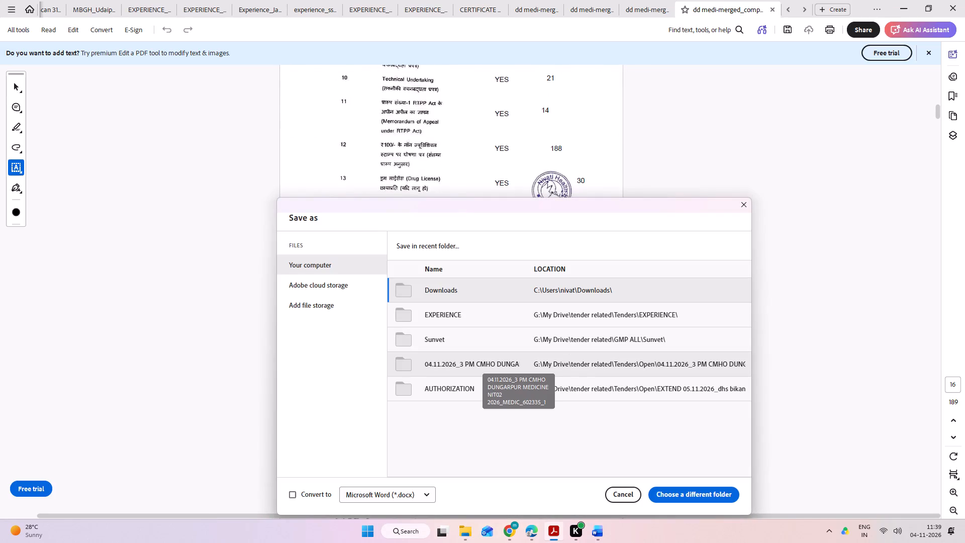
pyautogui.click(485, 367)
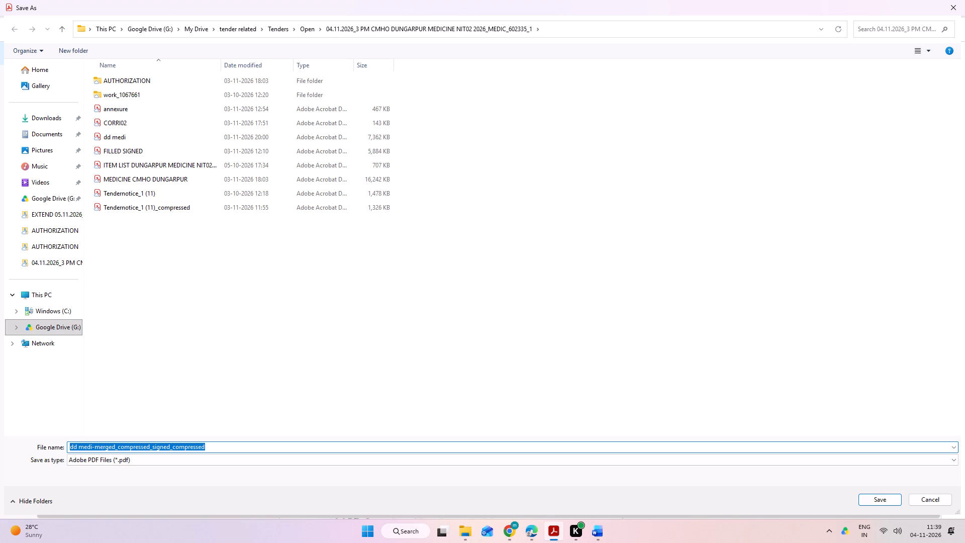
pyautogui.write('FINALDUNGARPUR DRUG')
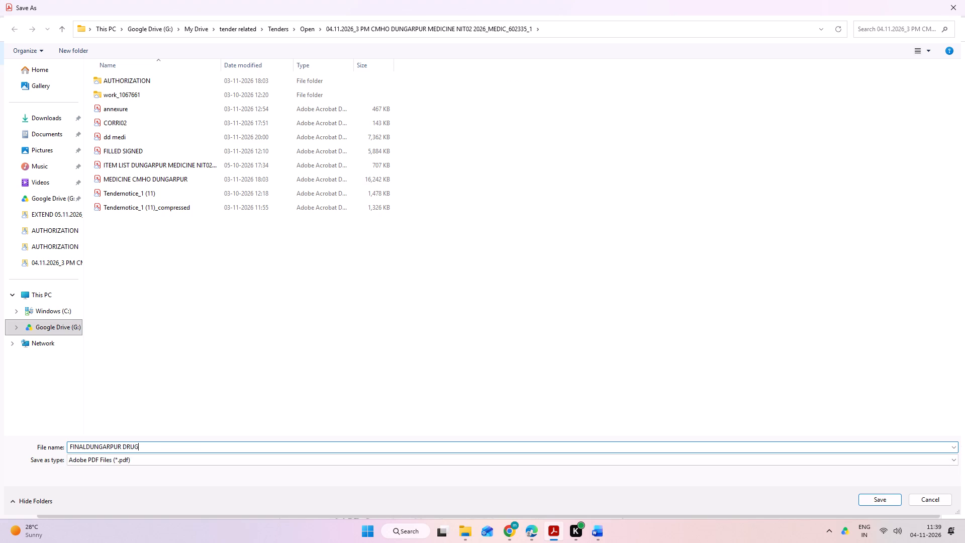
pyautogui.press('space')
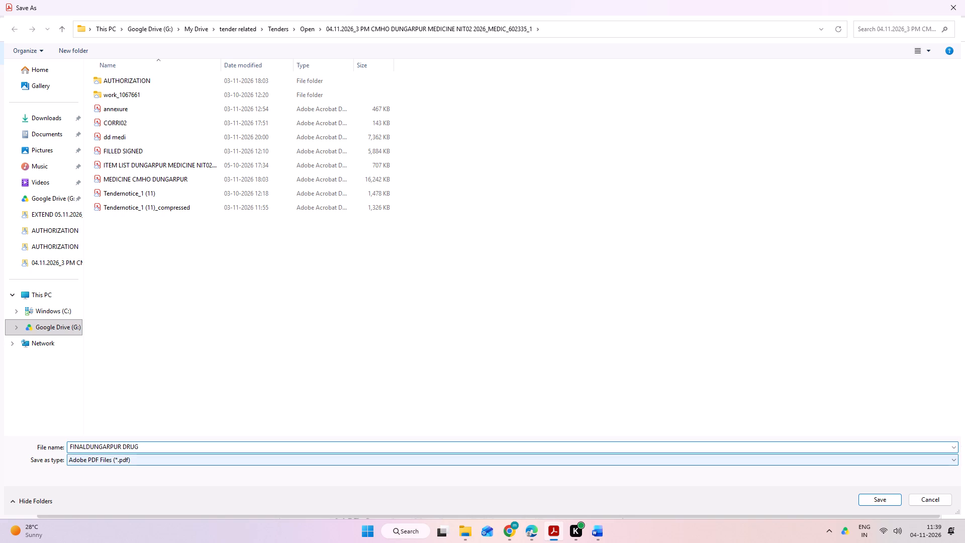
pyautogui.click(873, 499)
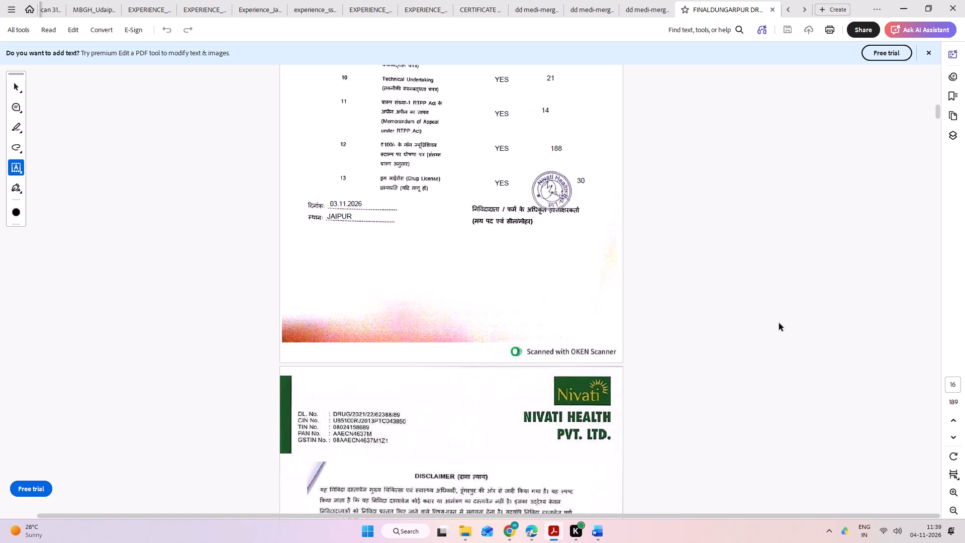
# Close the Acrobat window.
pyautogui.click(964, 0)
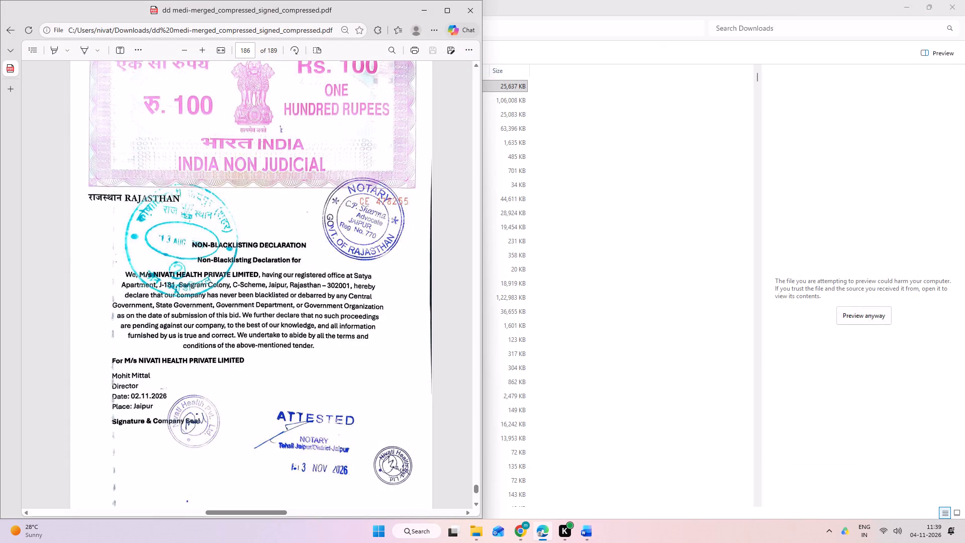
# Close the Edge window showing the compressed signed PDF.
pyautogui.click(475, 17)
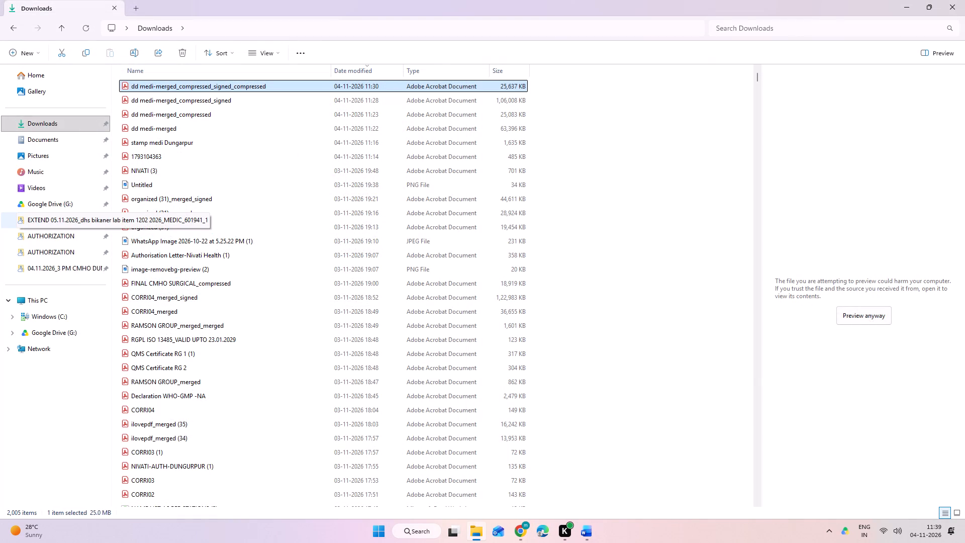
# Refresh the 04.11.2026_3 PM CMHO DUNGARPUR MEDICINE tender folder and open FINALDUNGARPUR DRUG from it.
pyautogui.click(76, 268)
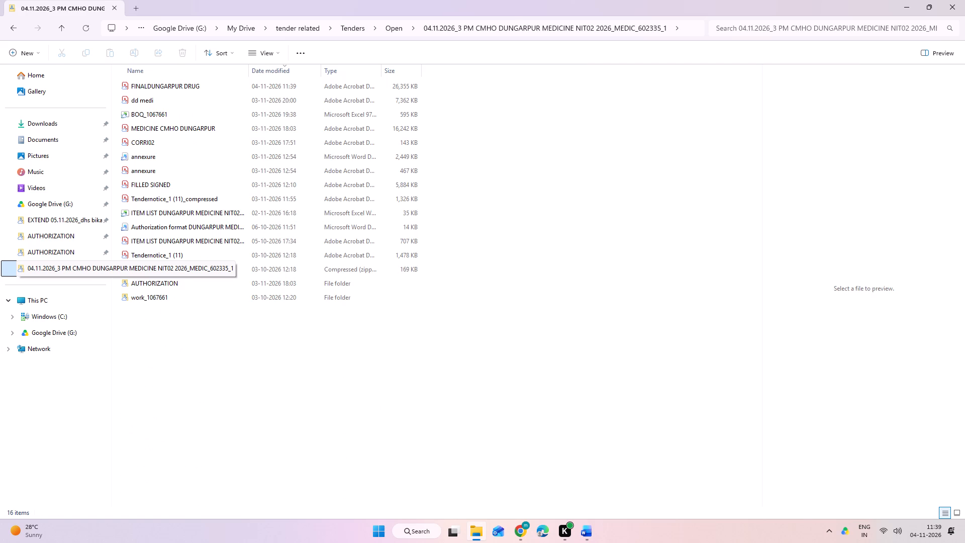
pyautogui.rightClick(597, 126)
pyautogui.click(631, 250)
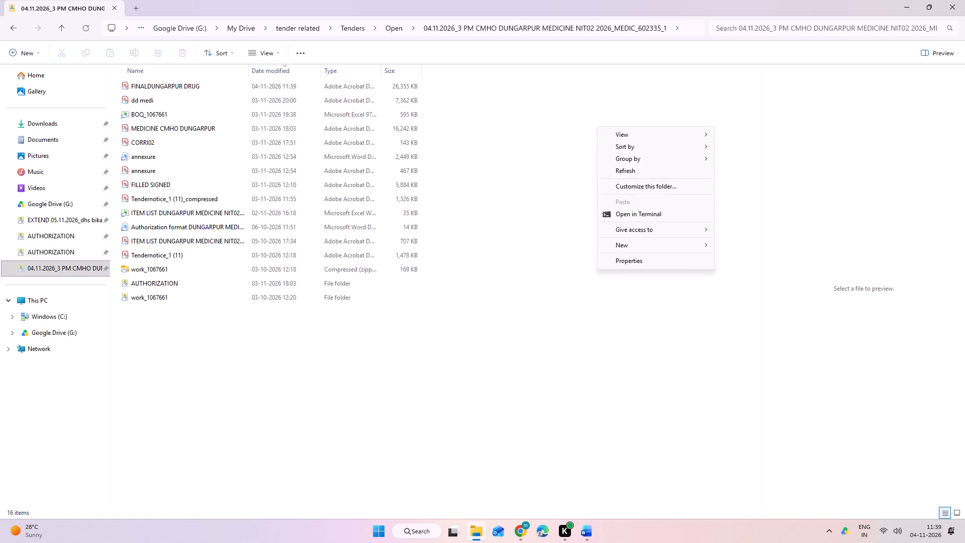
pyautogui.click(629, 168)
pyautogui.doubleClick(186, 88)
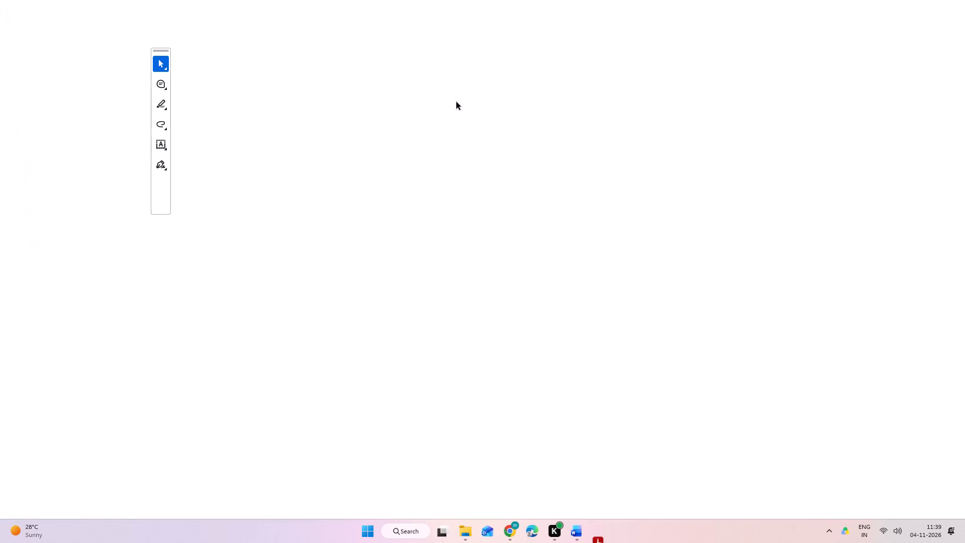
# Review the final PDF from the demand drafts through the tender conditions, signed undertakings and filled checklist.
pyautogui.scroll(-9, 457, 102)
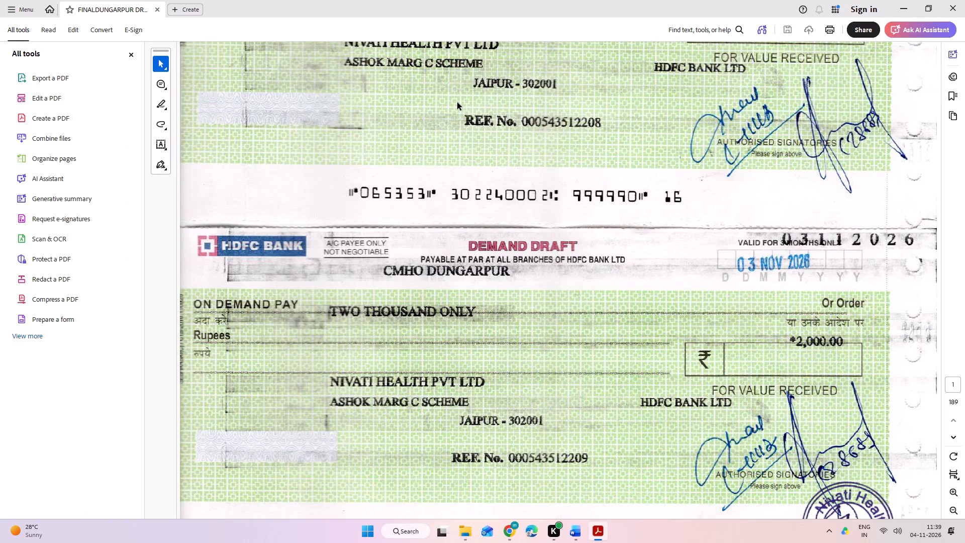
pyautogui.scroll(-18, 457, 103)
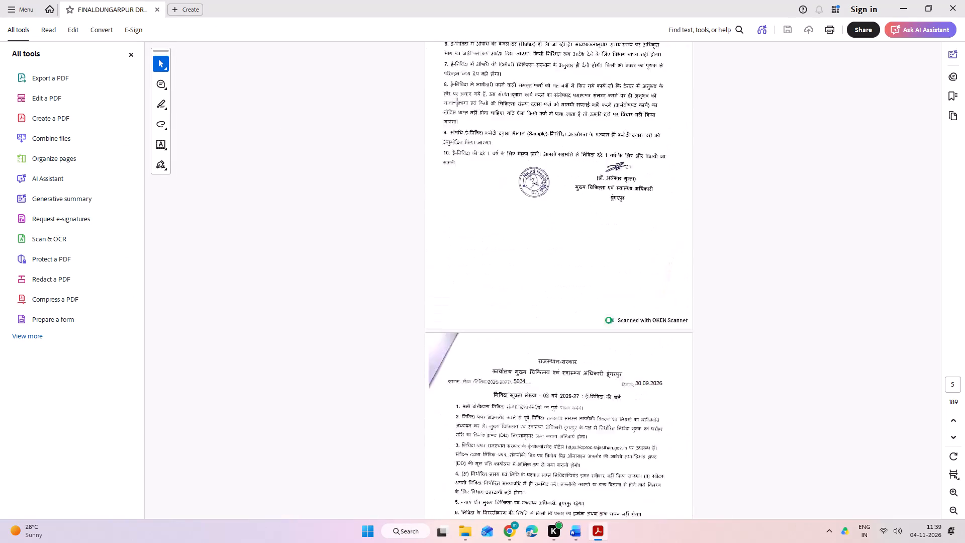
pyautogui.scroll(-14, 457, 103)
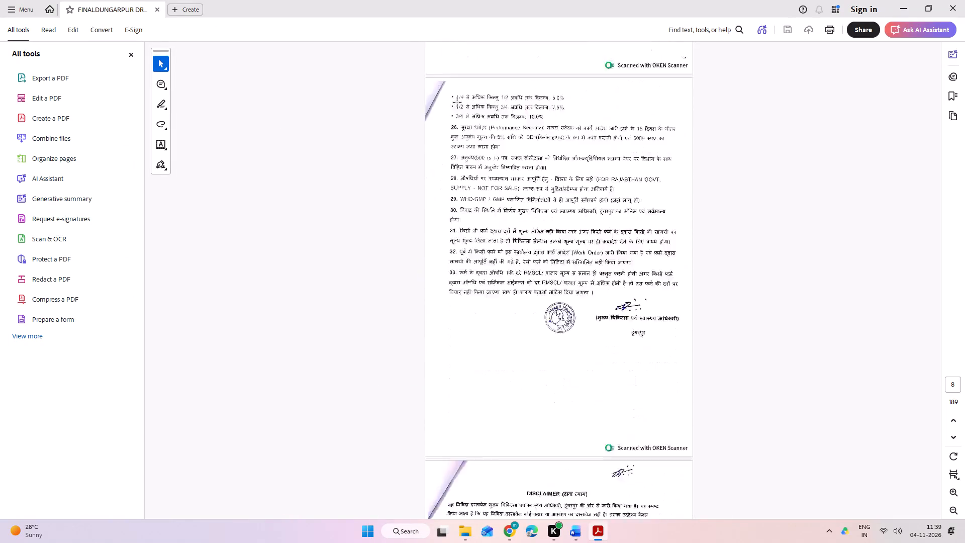
pyautogui.scroll(-19, 457, 103)
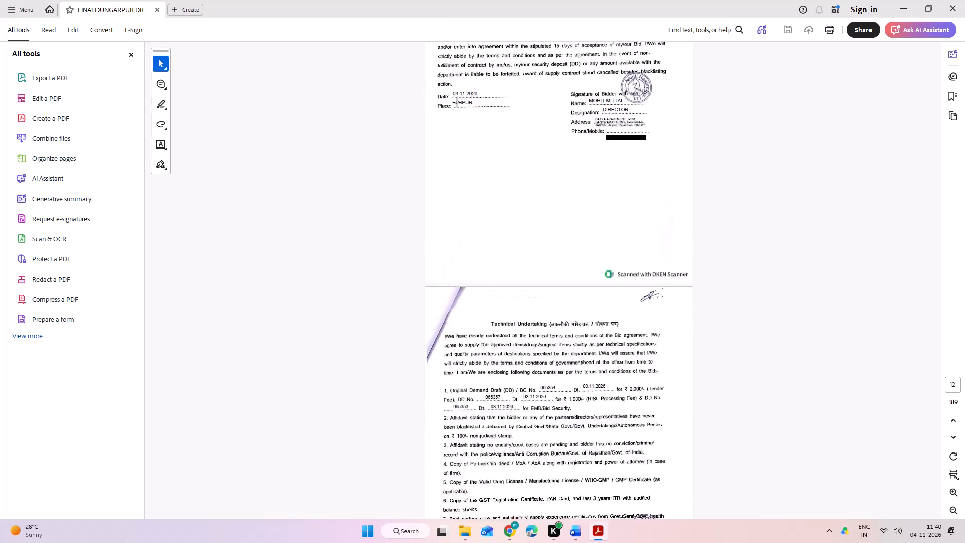
pyautogui.scroll(-9, 457, 103)
pyautogui.scroll(8, 457, 103)
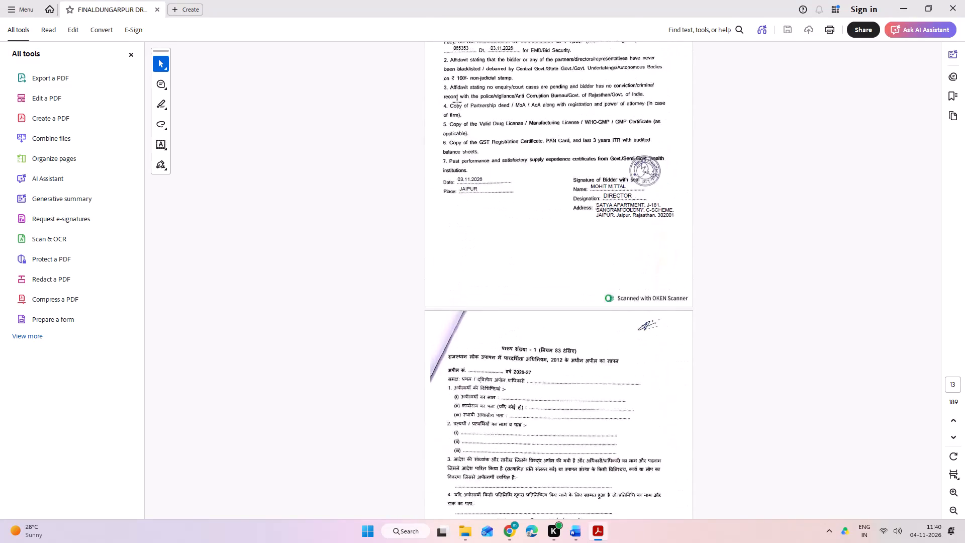
pyautogui.scroll(-13, 457, 103)
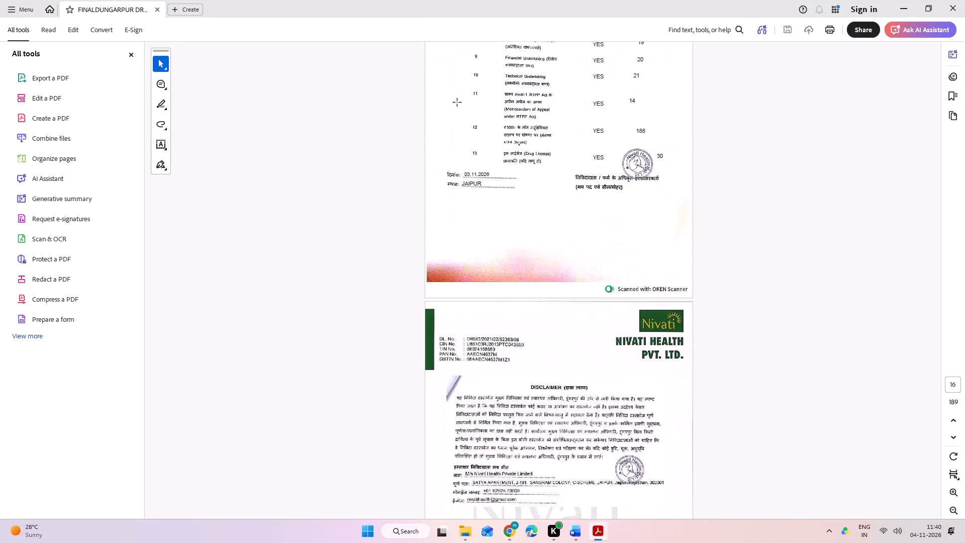
pyautogui.scroll(-7, 457, 103)
pyautogui.scroll(8, 457, 103)
pyautogui.scroll(-11, 457, 103)
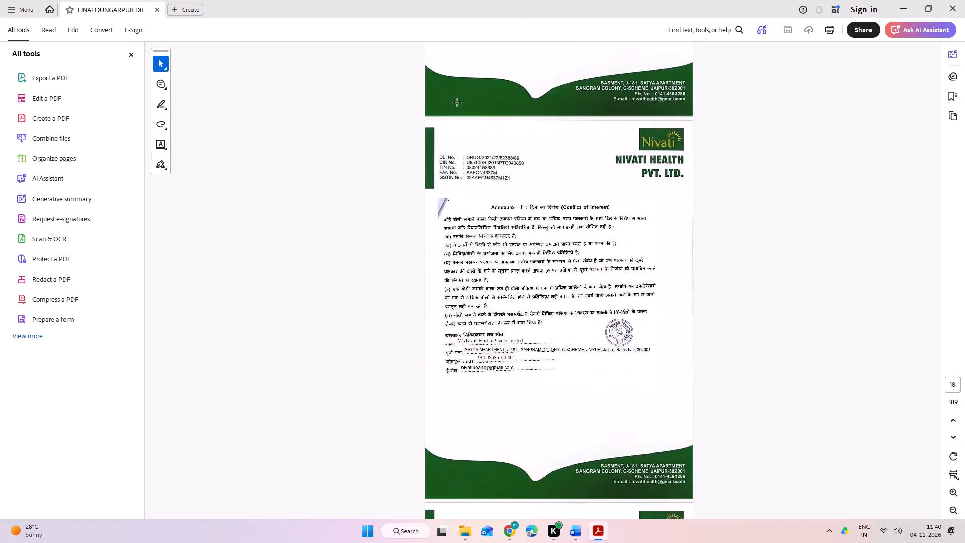
# Check the letterhead annexures, chartered accountant certificates, drug licences and Certificate of Incorporation in the final PDF.
pyautogui.scroll(-20, 457, 103)
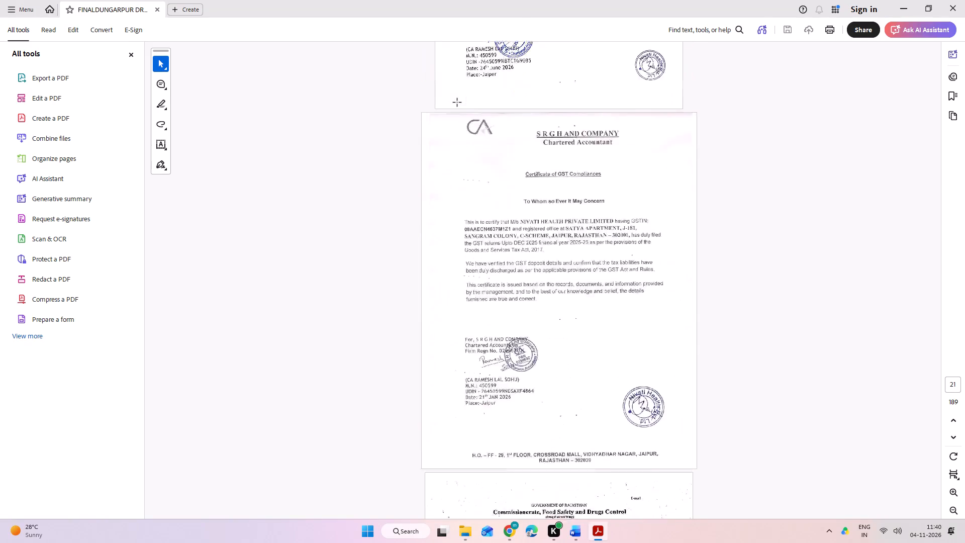
pyautogui.scroll(-18, 457, 103)
pyautogui.scroll(-10, 457, 103)
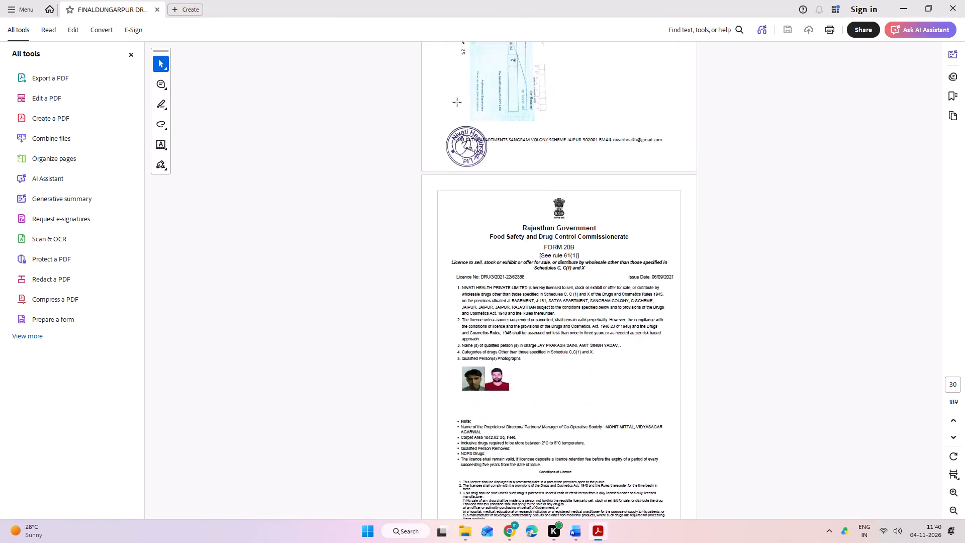
pyautogui.scroll(-10, 457, 103)
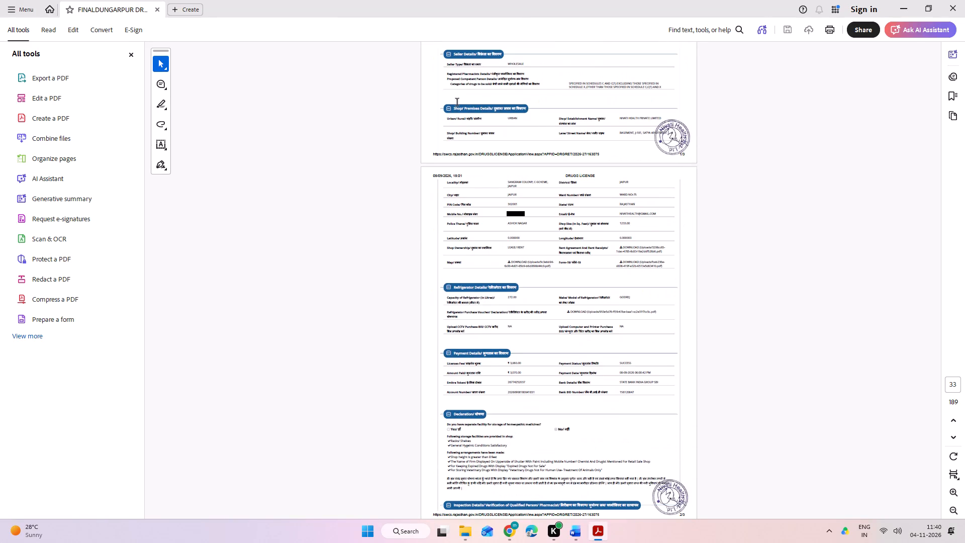
pyautogui.scroll(-10, 457, 103)
pyautogui.click(778, 190)
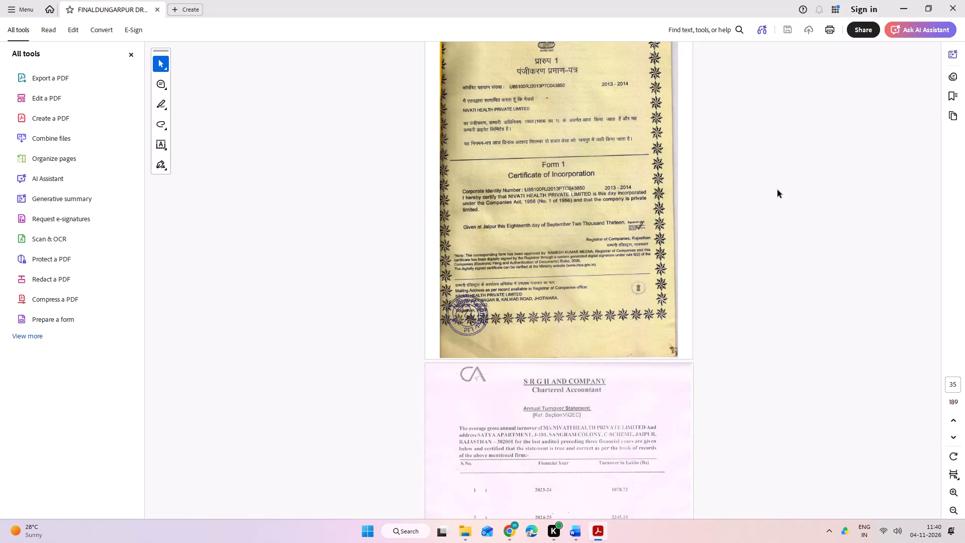
# Page through the turnover statement, audited financial statements and Udyam Registration Certificate, checking that each page carries the company stamp.
pyautogui.press('pagedown')
pyautogui.press('pagedown')
pyautogui.press('pagedown')
pyautogui.press('pagedown')
pyautogui.press('pagedown')
pyautogui.press('pagedown')
pyautogui.press('pagedown')
pyautogui.press('pagedown')
pyautogui.press('pagedown')
pyautogui.press('pagedown')
pyautogui.press('pagedown')
pyautogui.press('pagedown')
pyautogui.press('pagedown')
pyautogui.press('pagedown')
pyautogui.press('pagedown')
pyautogui.press('pagedown')
pyautogui.press('pagedown')
pyautogui.press('pagedown')
pyautogui.press('pagedown')
pyautogui.press('pagedown')
pyautogui.press('pagedown')
pyautogui.press('pagedown')
pyautogui.press('pagedown')
pyautogui.press('pagedown')
pyautogui.press('pagedown')
pyautogui.press('pagedown')
pyautogui.press('pagedown')
pyautogui.press('pagedown')
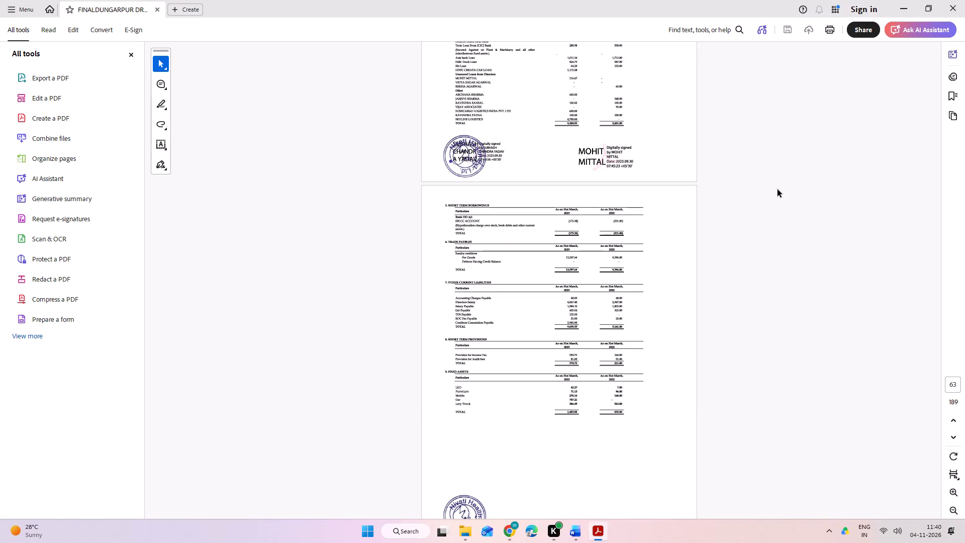
pyautogui.press('pagedown')
pyautogui.press('pagedown')
pyautogui.press('pagedown')
pyautogui.press('pagedown')
pyautogui.press('pagedown')
pyautogui.press('pagedown')
pyautogui.press('pagedown')
pyautogui.press('pagedown')
pyautogui.press('pagedown')
pyautogui.press('pagedown')
pyautogui.press('pagedown')
pyautogui.press('pagedown')
pyautogui.press('pagedown')
pyautogui.press('pagedown')
pyautogui.press('pagedown')
pyautogui.press('pagedown')
pyautogui.press('pagedown')
pyautogui.press('pagedown')
pyautogui.press('pagedown')
pyautogui.press('pagedown')
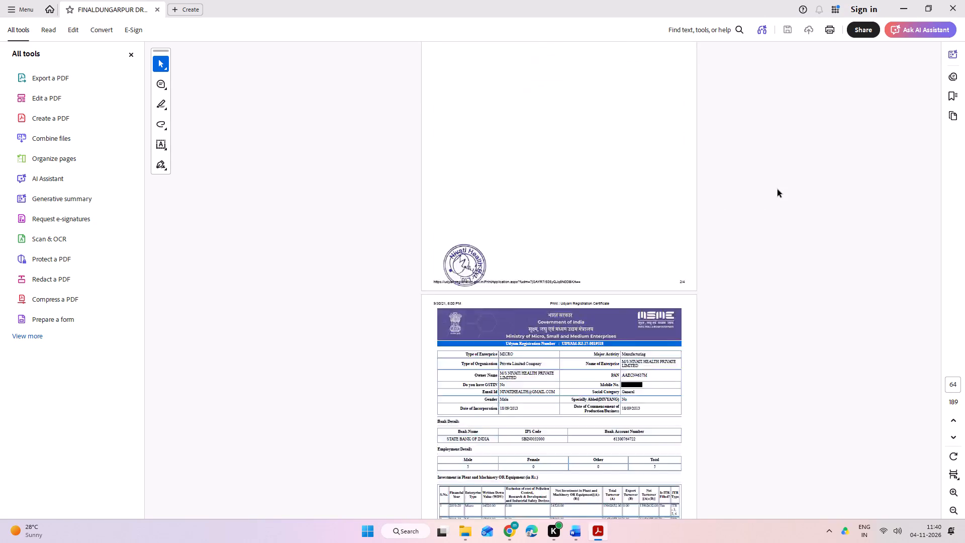
# Check the manufacturers' drug licences, retention certificates and manufacturing and marketing certificates in the final PDF.
pyautogui.press('pagedown')
pyautogui.press('pagedown')
pyautogui.press('pagedown')
pyautogui.press('pagedown')
pyautogui.press('pagedown')
pyautogui.press('pagedown')
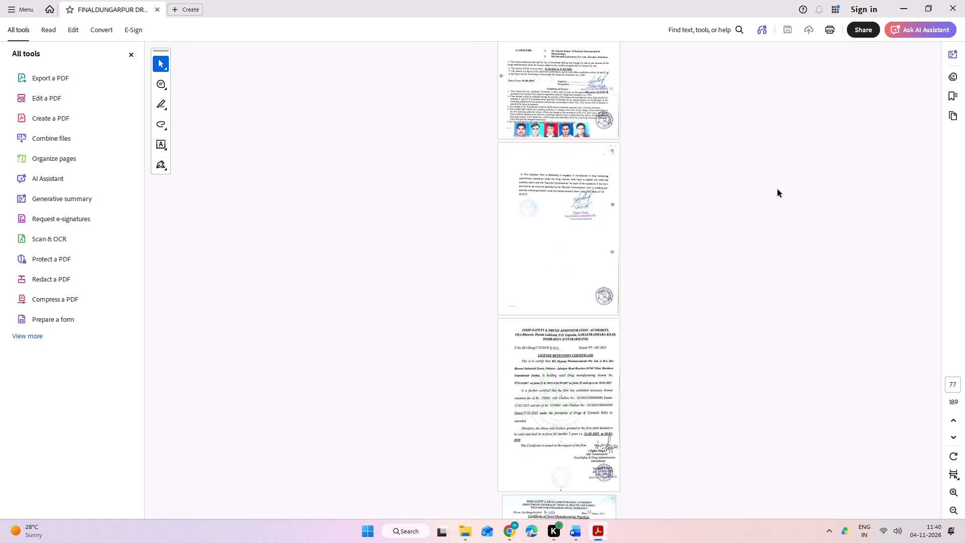
pyautogui.press('pagedown')
pyautogui.press('pagedown')
pyautogui.press('pagedown')
pyautogui.press('pagedown')
pyautogui.press('pagedown')
pyautogui.press('pagedown')
pyautogui.press('pagedown')
pyautogui.press('pagedown')
pyautogui.press('pagedown')
pyautogui.press('pagedown')
pyautogui.press('pagedown')
pyautogui.press('pagedown')
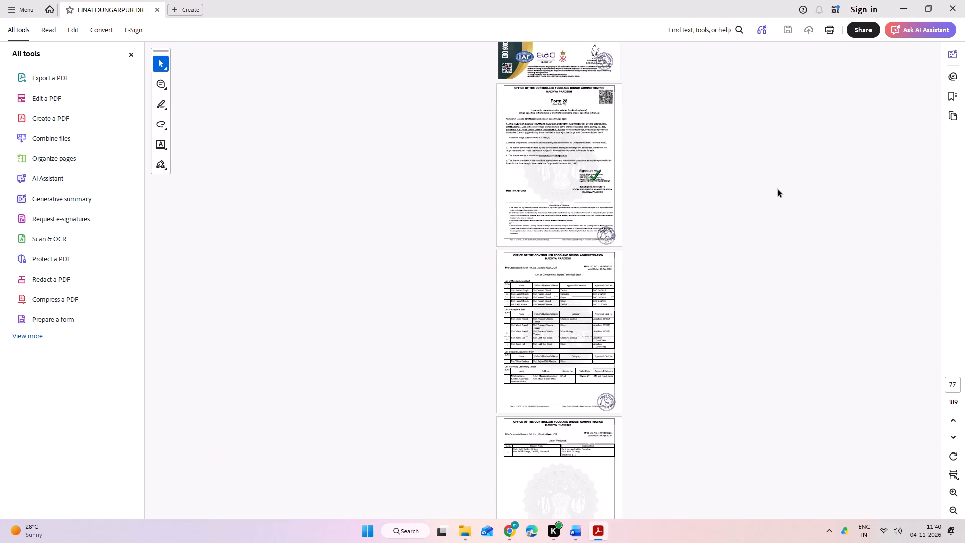
pyautogui.press('pagedown')
pyautogui.press('pagedown')
pyautogui.press('pagedown')
pyautogui.press('pagedown')
pyautogui.press('pagedown')
pyautogui.press('pagedown')
pyautogui.press('pagedown')
pyautogui.press('pagedown')
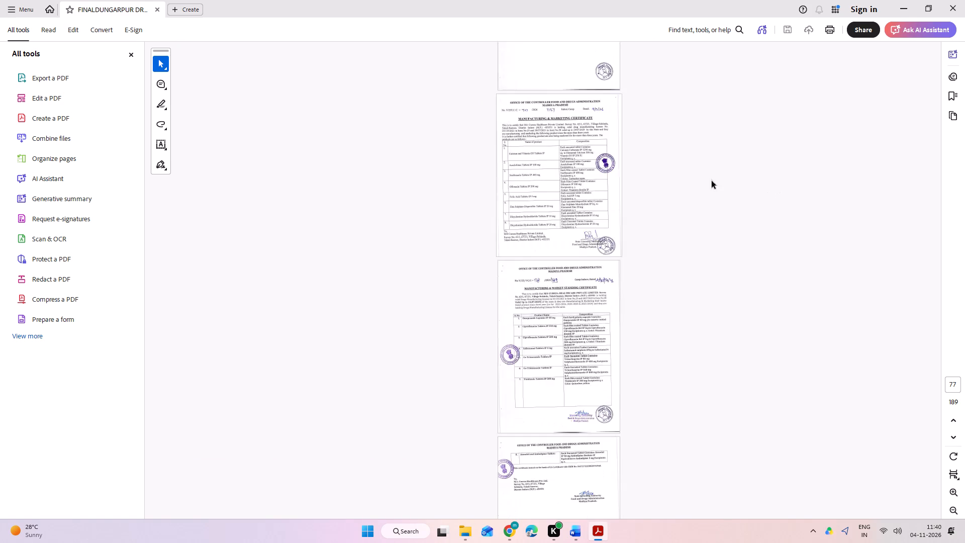
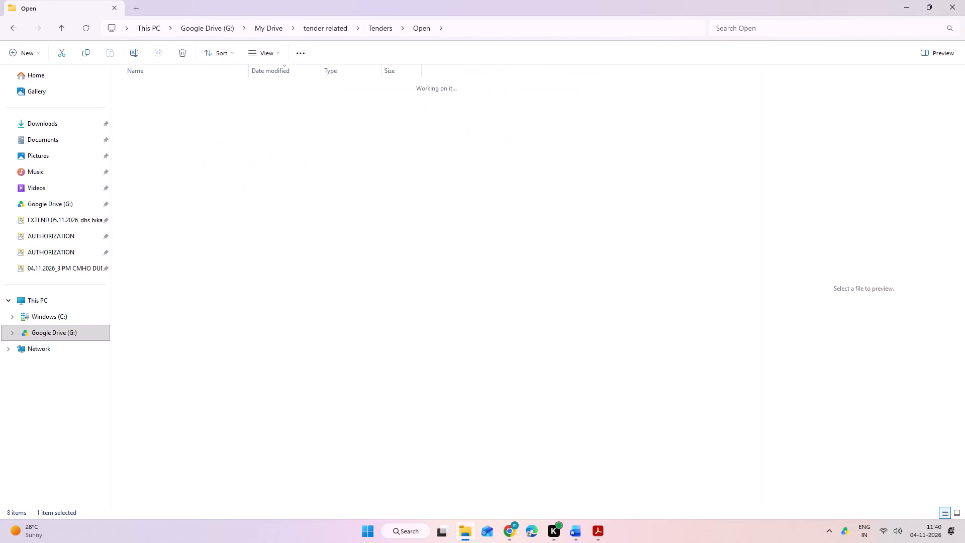
# Bring up the available actions for the CMHO Dungarpur surgical tender folder.
pyautogui.rightClick(491, 148)
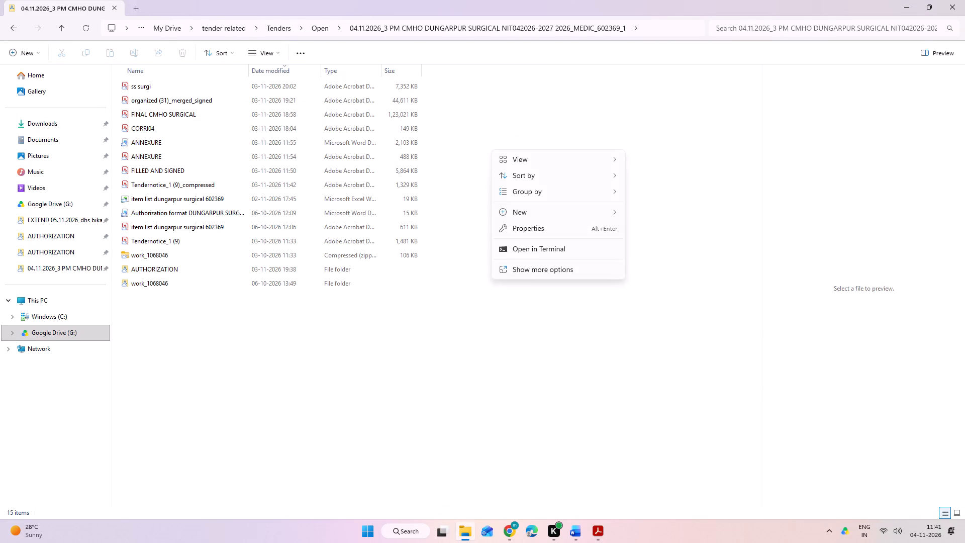
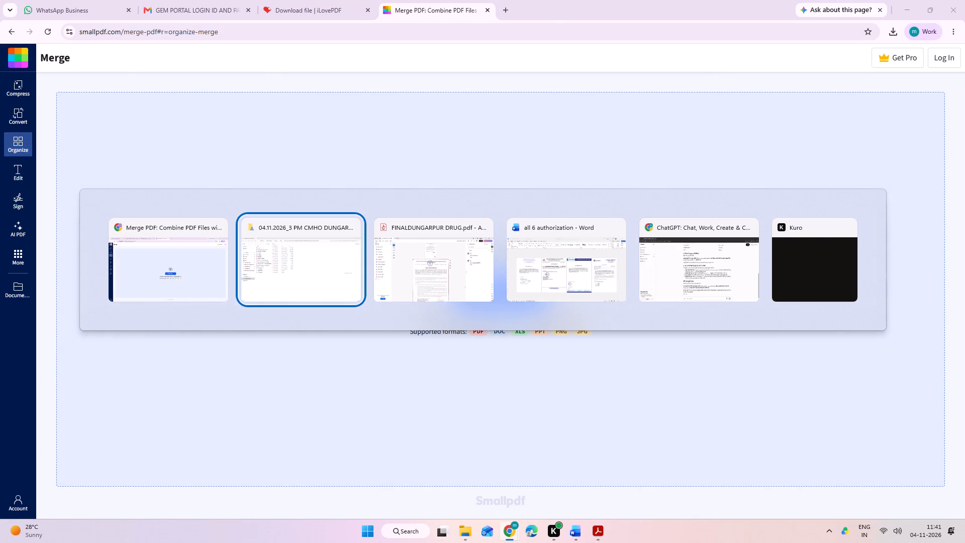
# Add "ss surgi" and "organized (31)_merged_signed" from the CMHO Dungarpur surgical tender folder to the Smallpdf merge page.
pyautogui.click(179, 86)
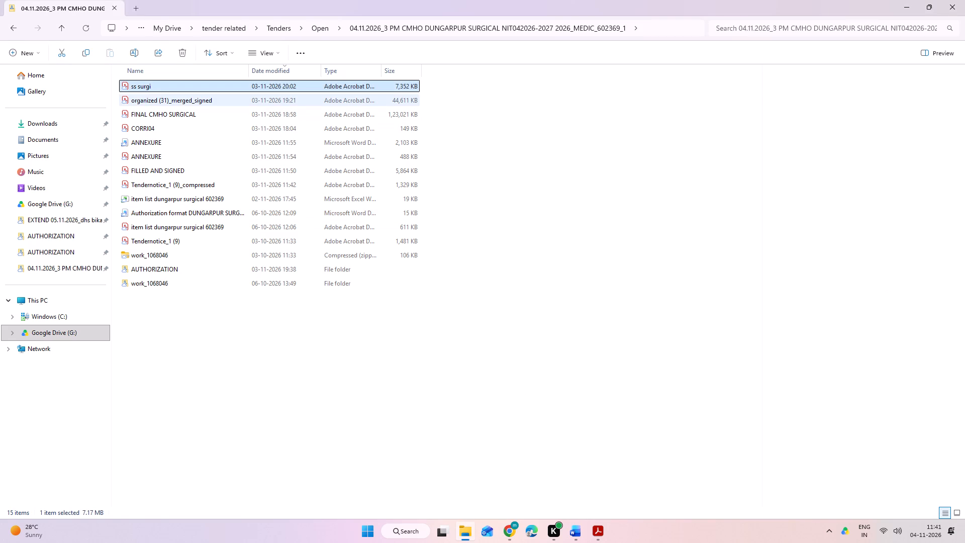
pyautogui.keyDown('ctrl'); pyautogui.click(178, 101); pyautogui.keyUp('ctrl')
pyautogui.keyDown('ctrl'); pyautogui.click(142, 102); pyautogui.keyUp('ctrl')
pyautogui.moveTo(166, 102); pyautogui.dragTo(226, 134)
pyautogui.hotkey('alt', 'Tab')
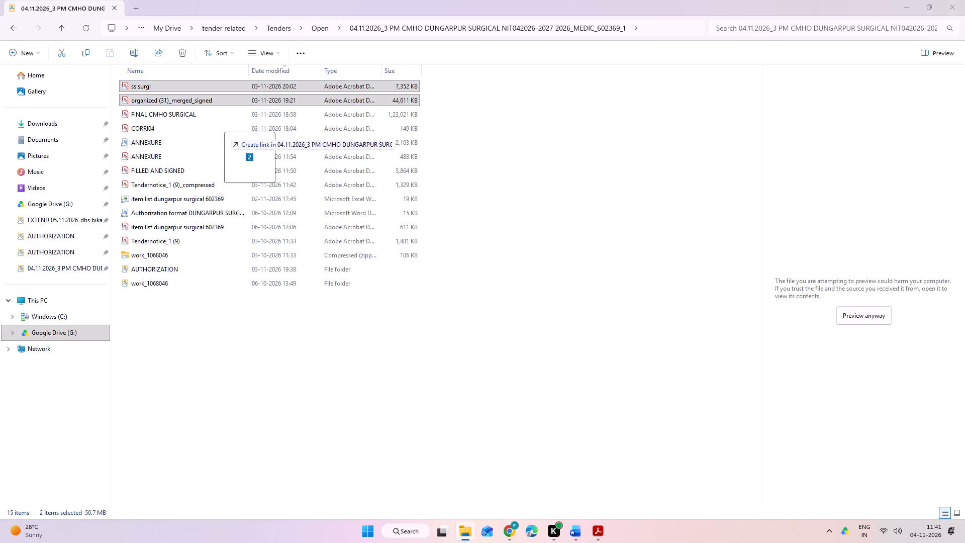
pyautogui.moveTo(226, 134); pyautogui.dragTo(335, 272)
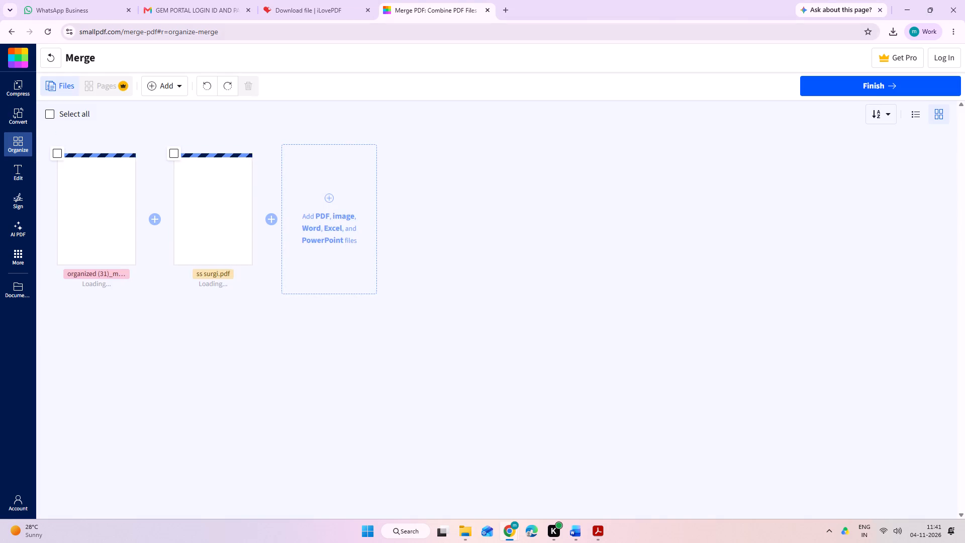